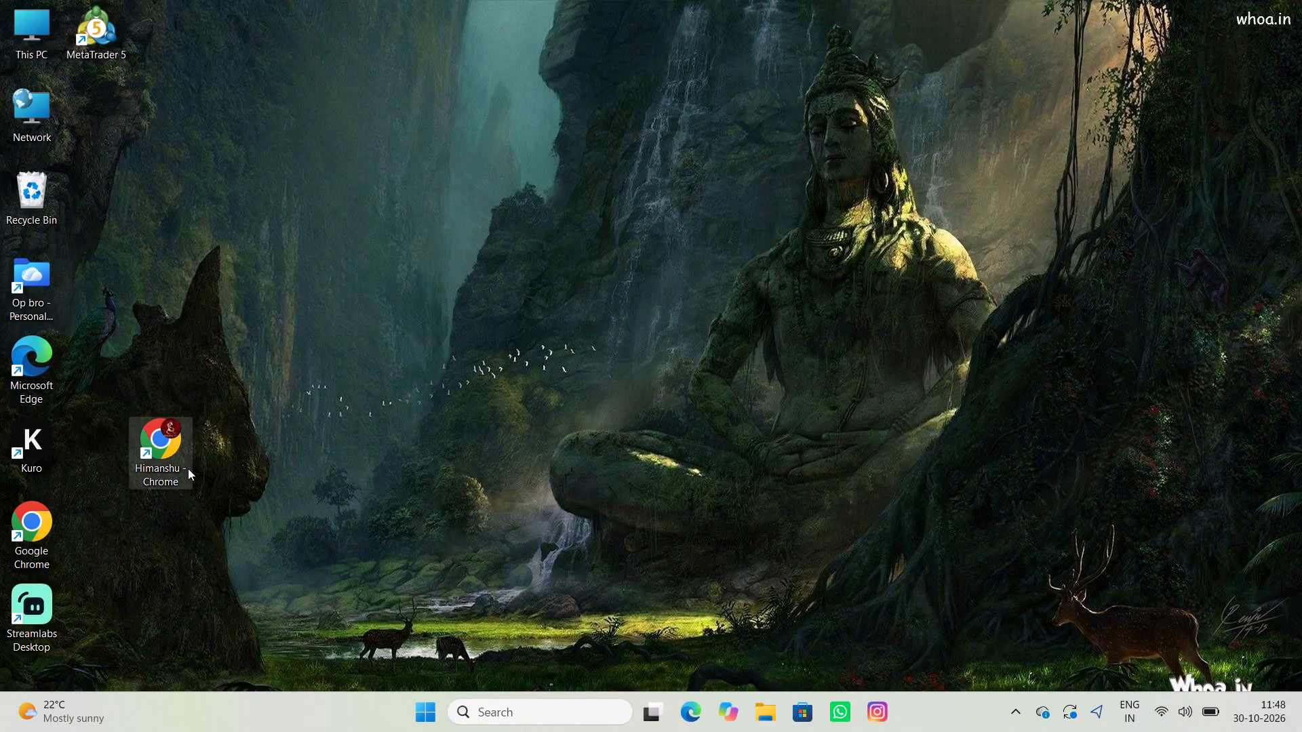
Launch the Kuro application from its desktop shortcut.
{"action": "double_click", "coordinate": [52, 453]}
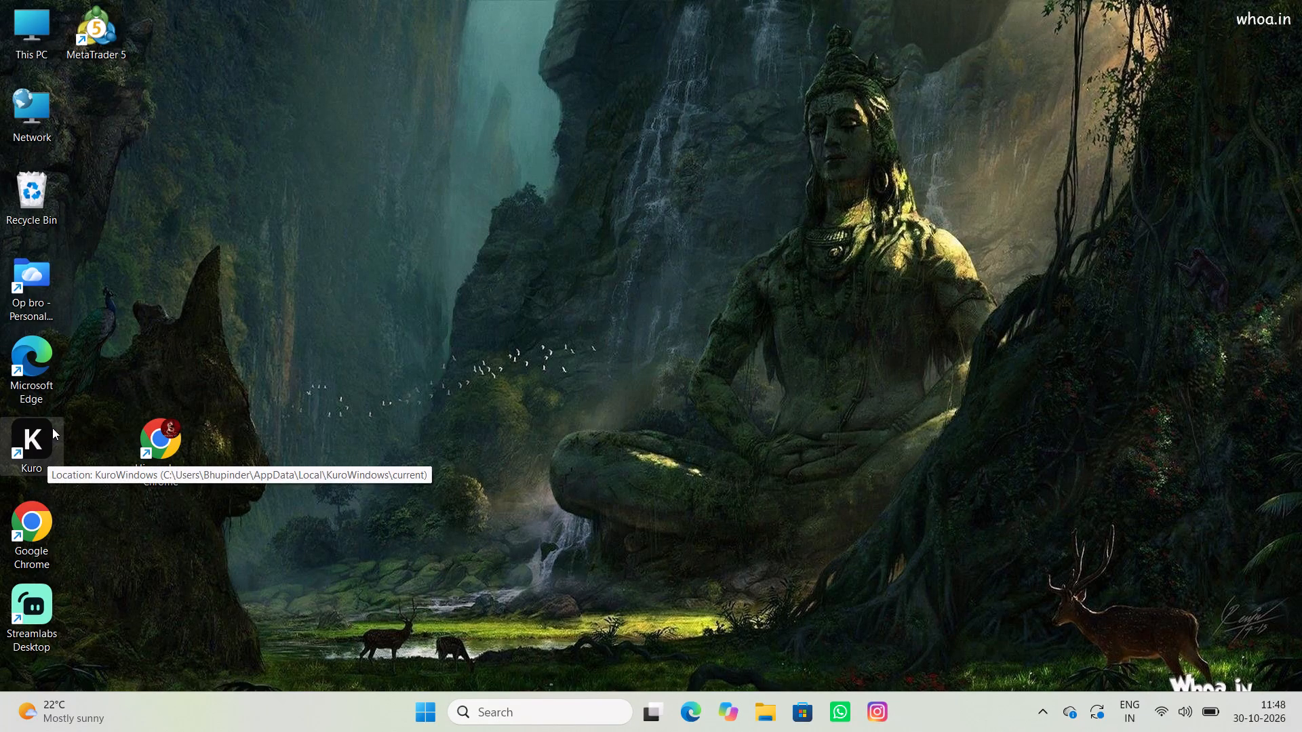
{"action": "left_click", "coordinate": [60, 435]}
{"action": "left_click", "coordinate": [60, 439]}
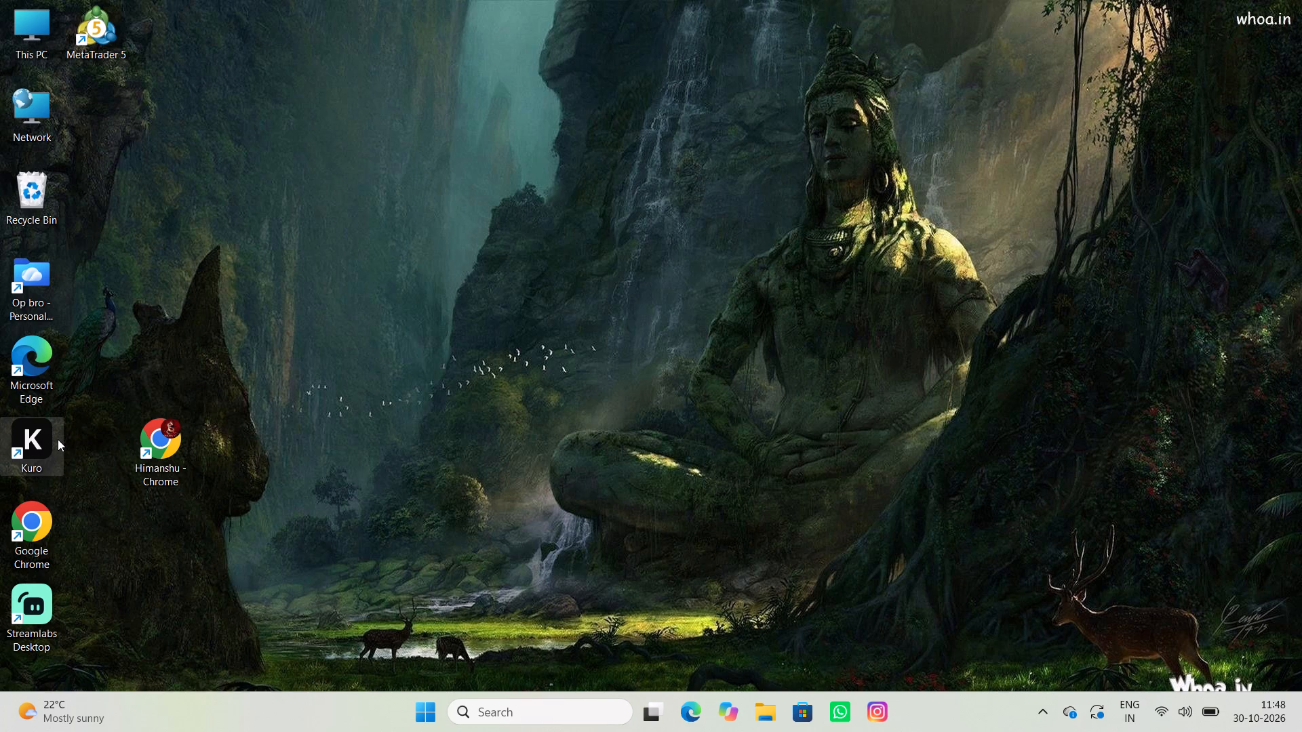
{"action": "left_click", "coordinate": [58, 439]}
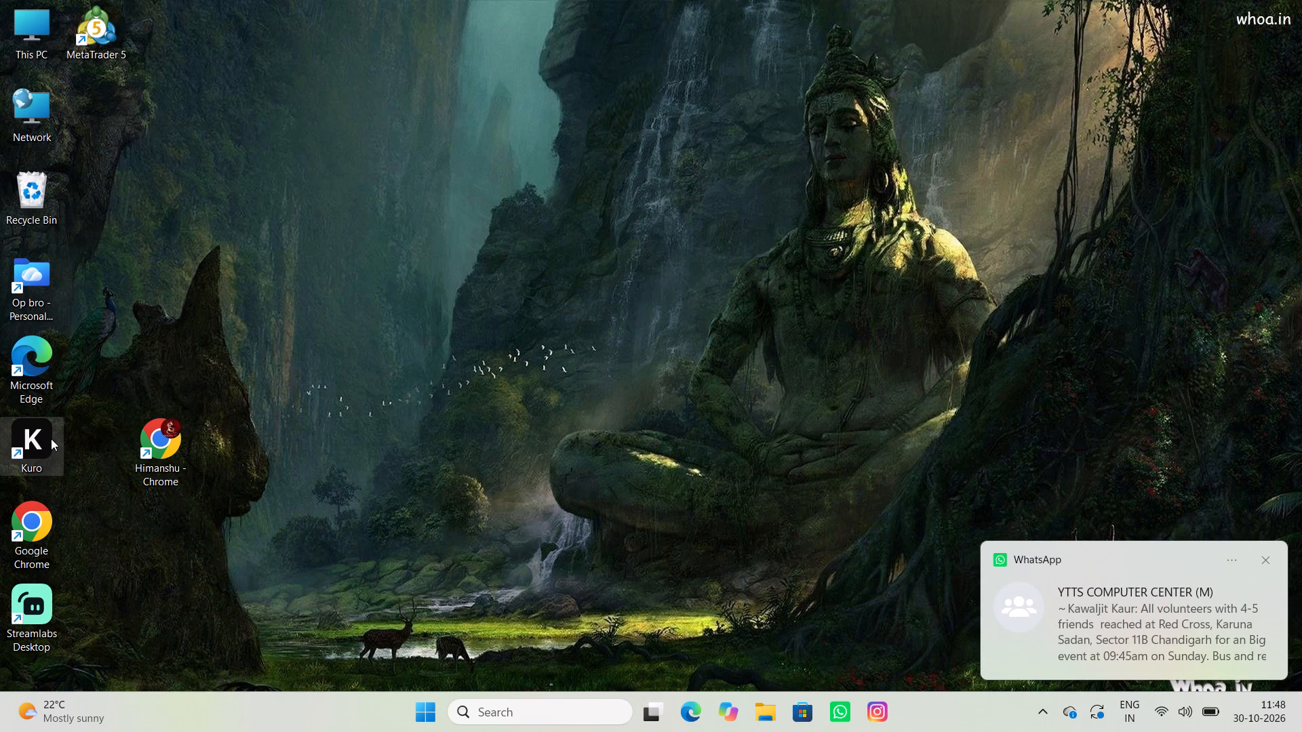
{"action": "double_click", "coordinate": [49, 439]}
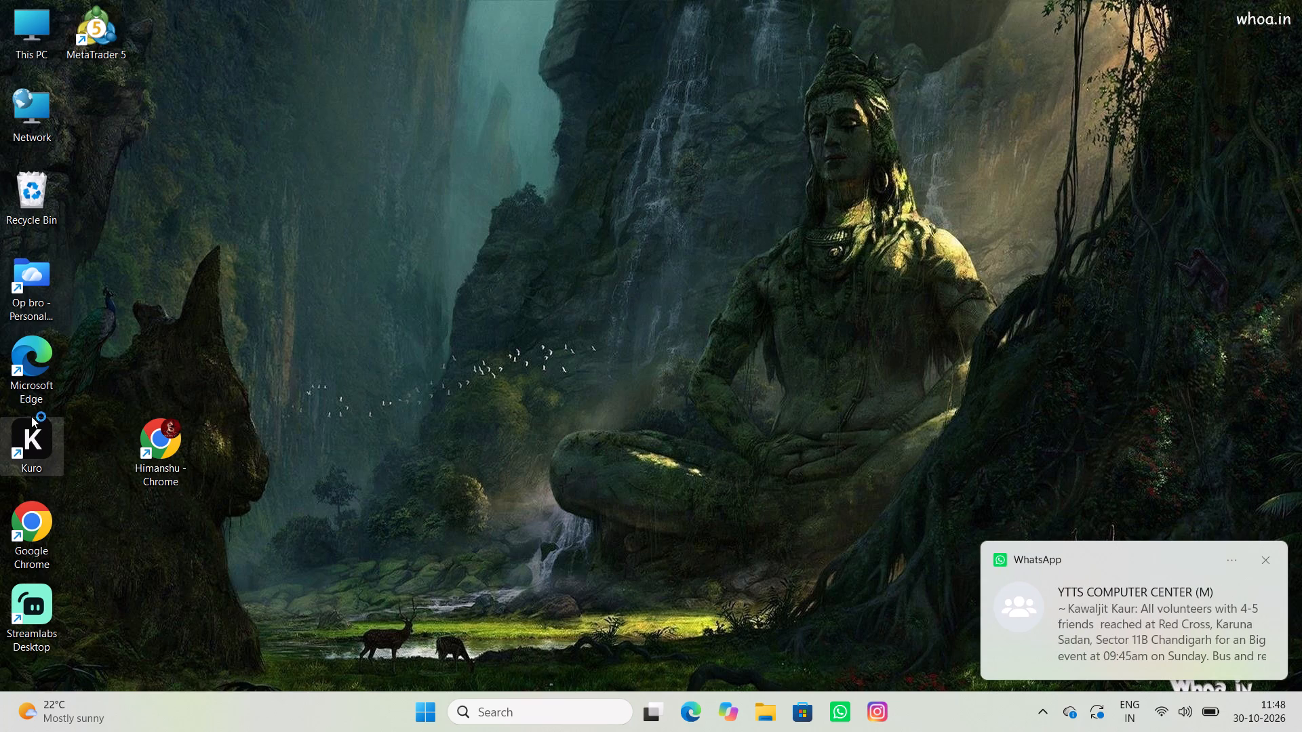
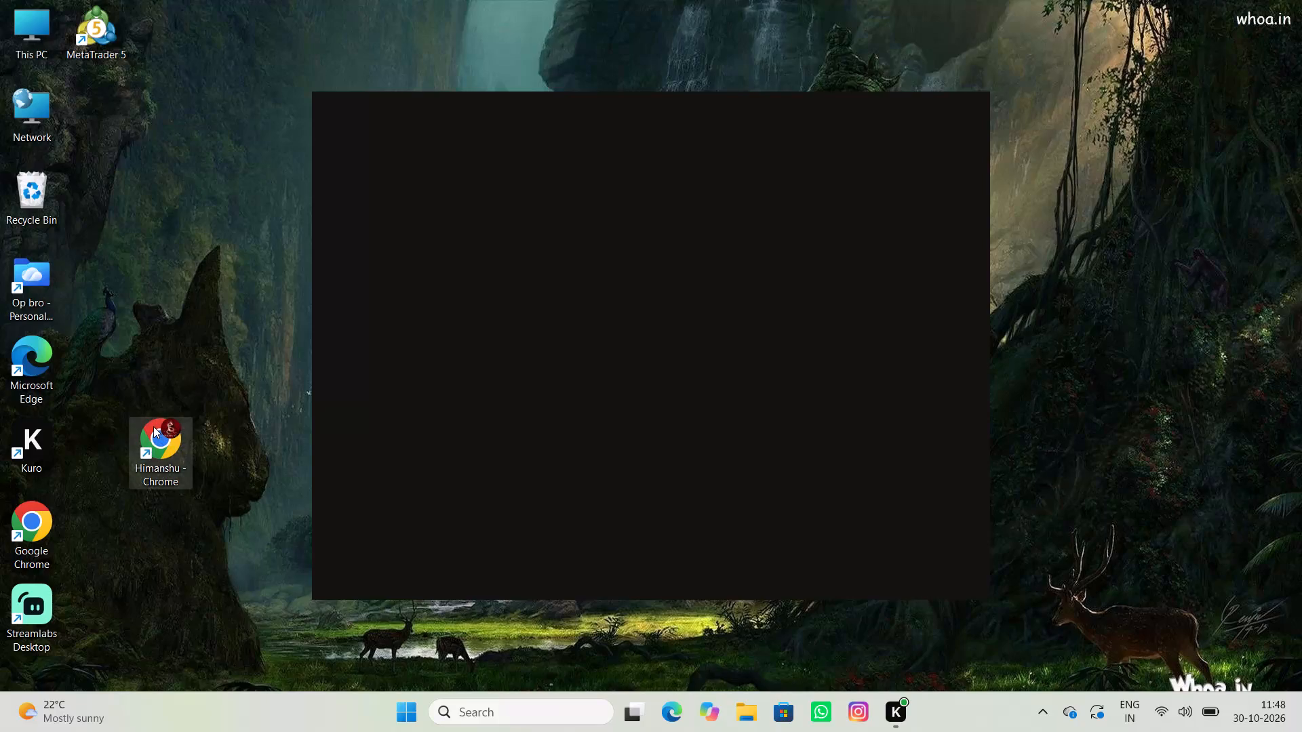
Switch to Google Chrome and open TradingView from the new tab page's shortcuts.
{"action": "double_click", "coordinate": [153, 426]}
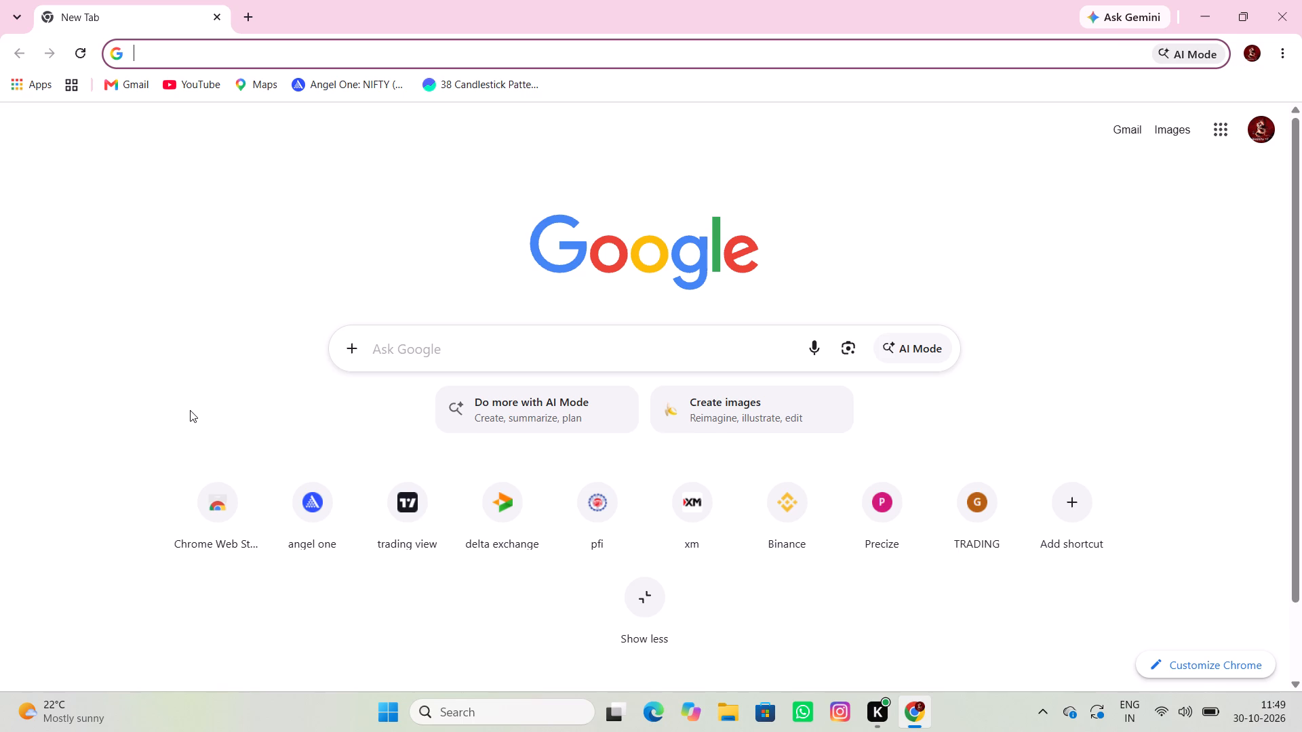
{"action": "double_click", "coordinate": [391, 508]}
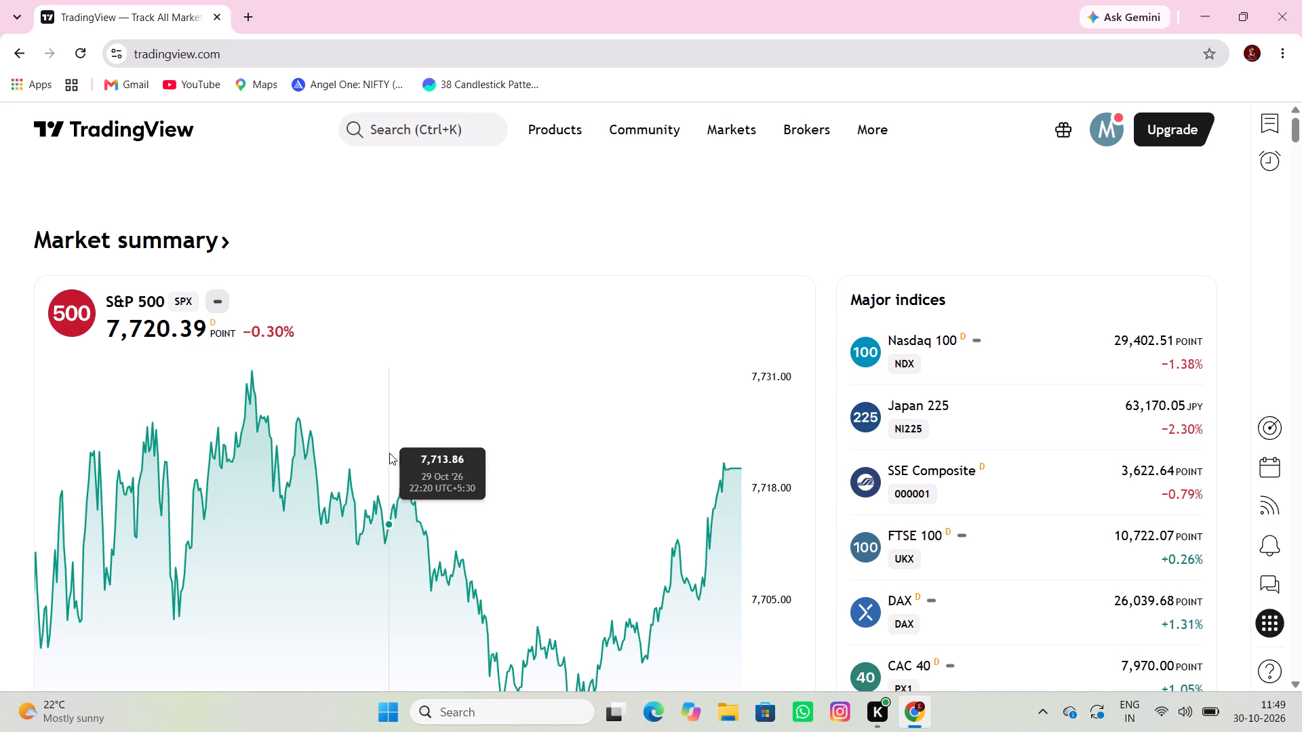
Open the Bitstamp BTCUSD chart from TradingView's symbol search.
{"action": "left_click", "coordinate": [406, 138]}
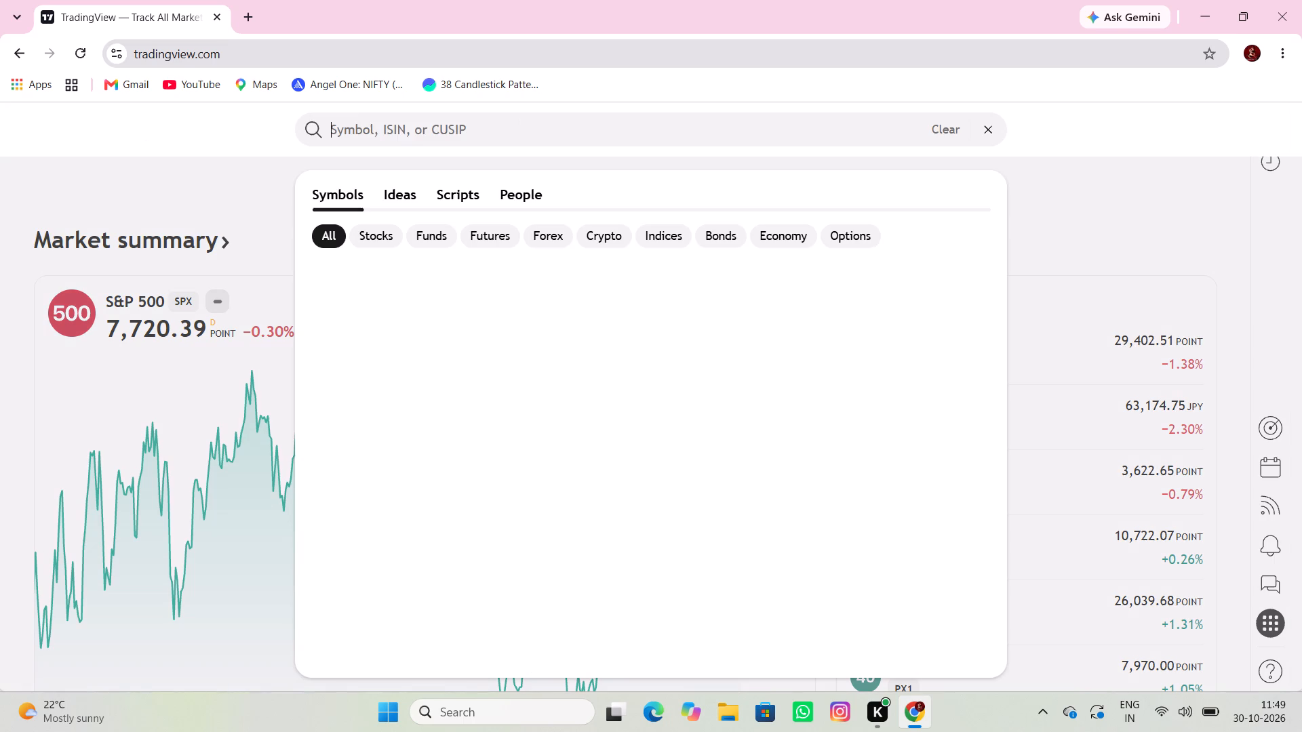
{"action": "left_click", "coordinate": [530, 268]}
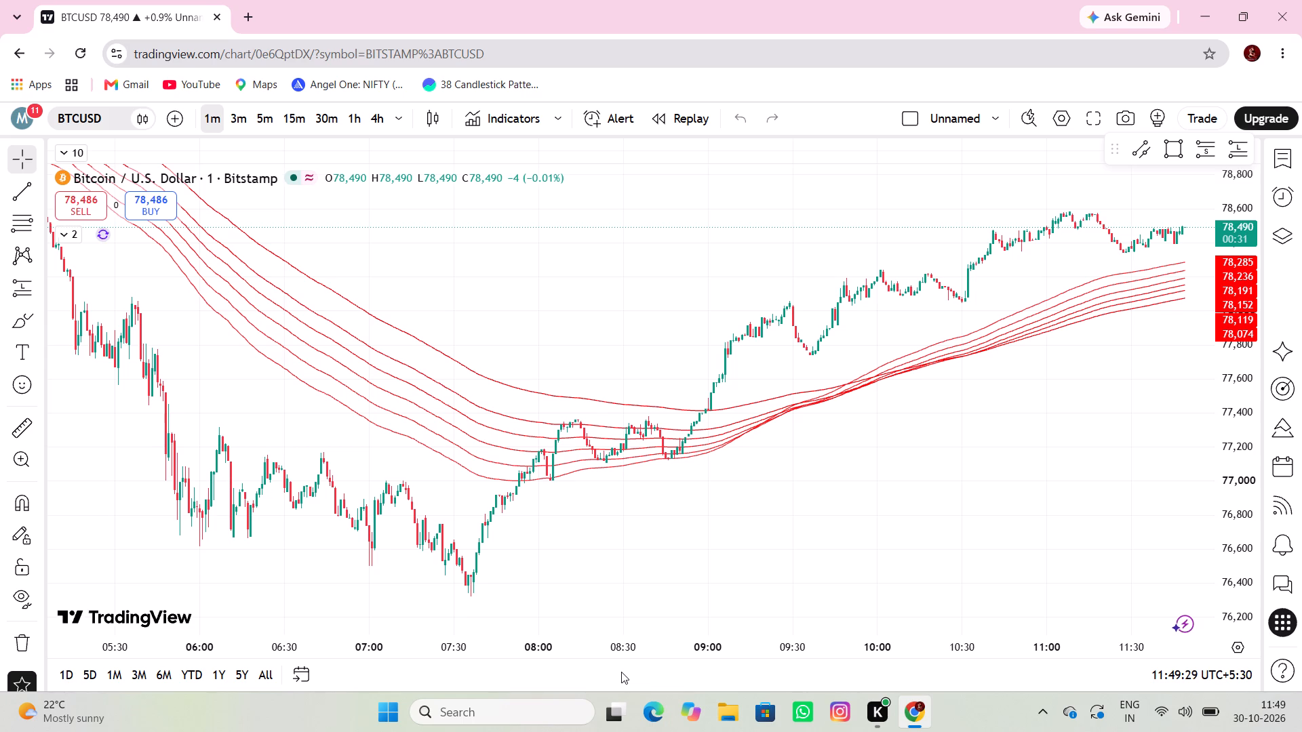
Examine the one-minute BTCUSD price movement at different time scales, including the morning decline and recovery.
{"action": "scroll", "coordinate": [621, 672], "scroll_direction": "down", "scroll_amount": 3}
{"action": "scroll", "coordinate": [534, 493], "scroll_direction": "down", "scroll_amount": 3}
{"action": "scroll", "coordinate": [535, 492], "scroll_direction": "up", "scroll_amount": 4}
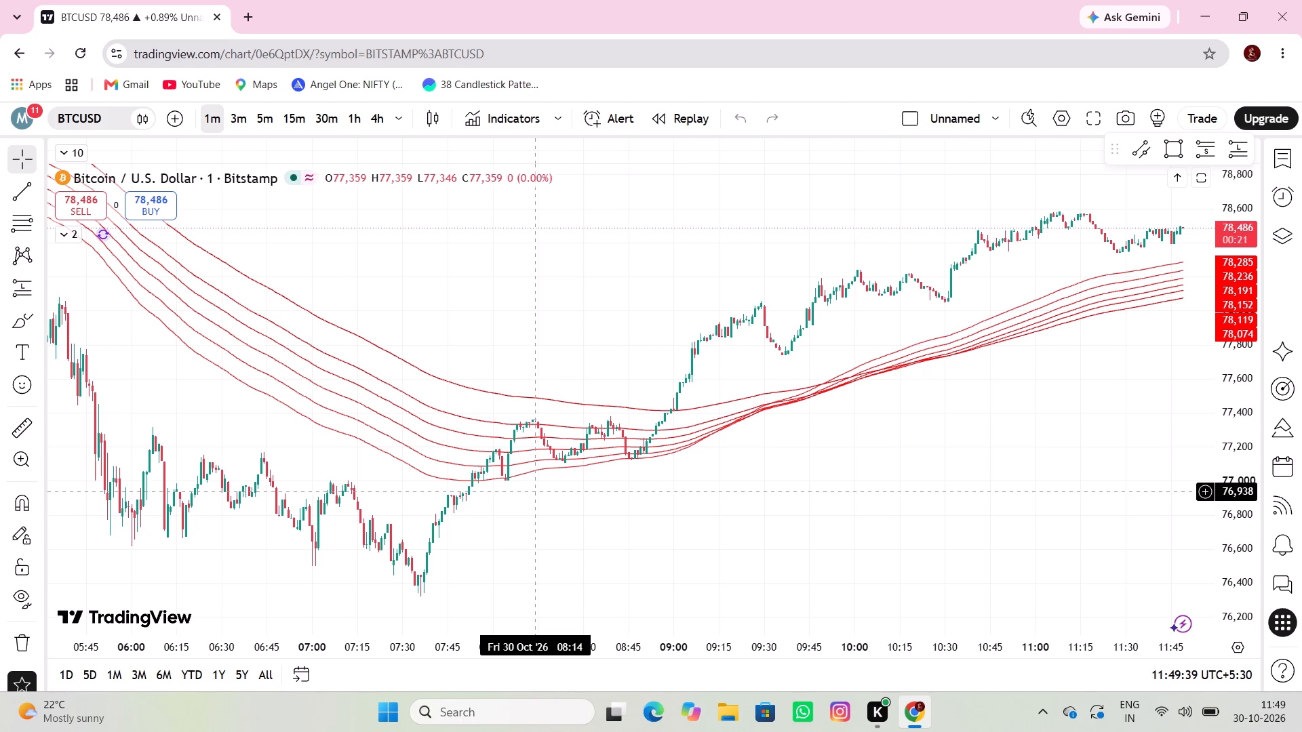
{"action": "scroll", "coordinate": [535, 492], "scroll_direction": "down", "scroll_amount": 2}
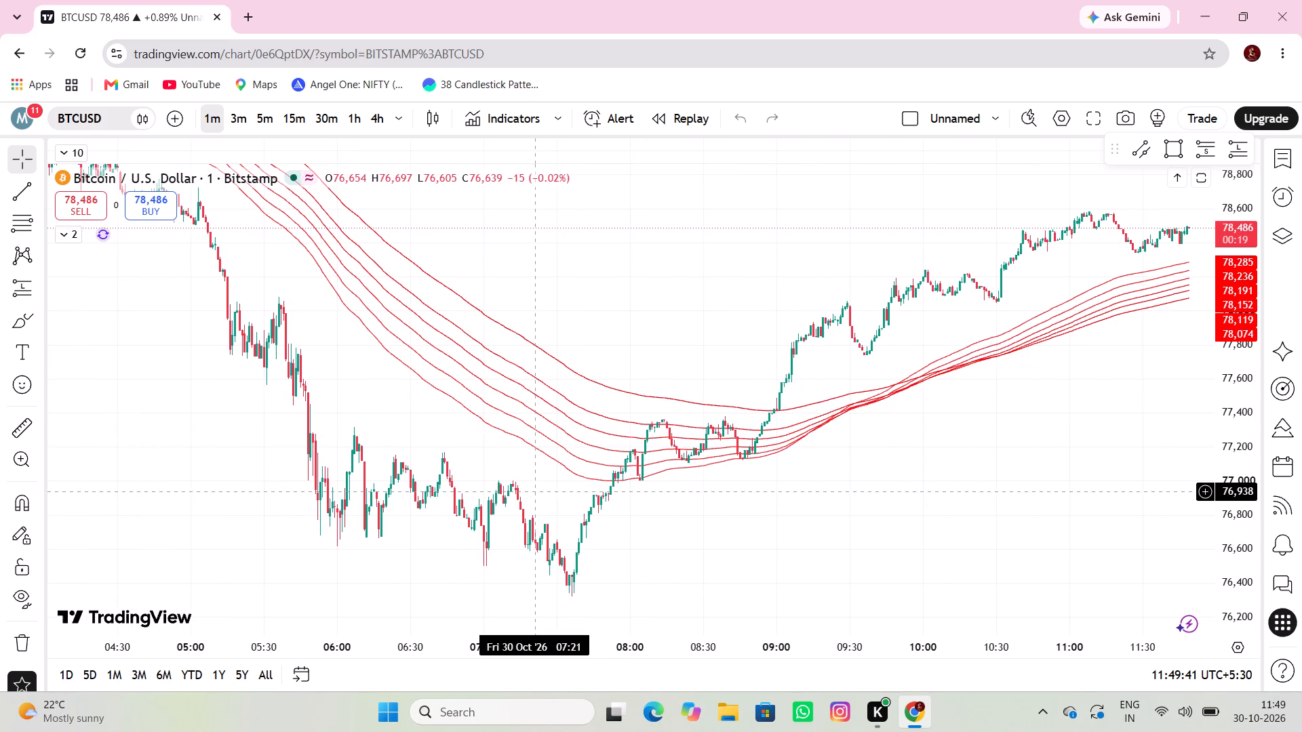
{"action": "scroll", "coordinate": [535, 492], "scroll_direction": "up", "scroll_amount": 1}
{"action": "scroll", "coordinate": [648, 474], "scroll_direction": "down", "scroll_amount": 3}
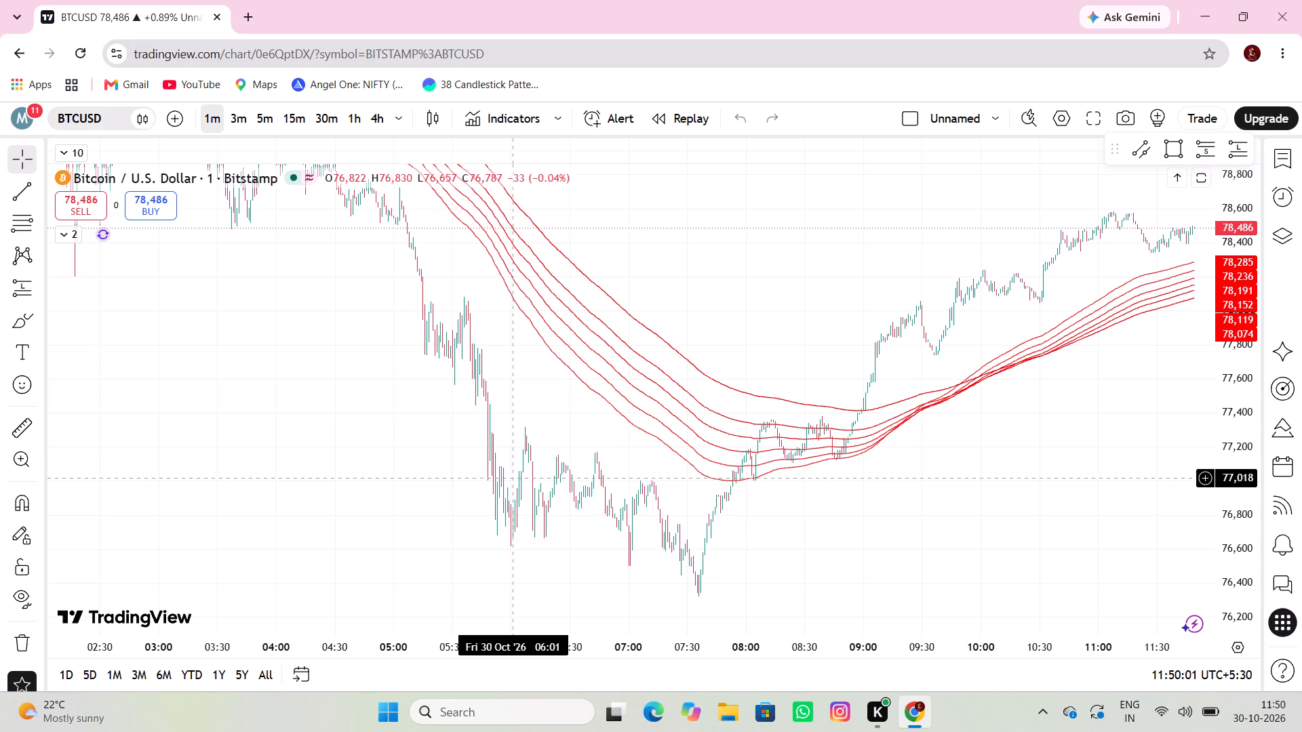
{"action": "scroll", "coordinate": [520, 482], "scroll_direction": "up", "scroll_amount": 3}
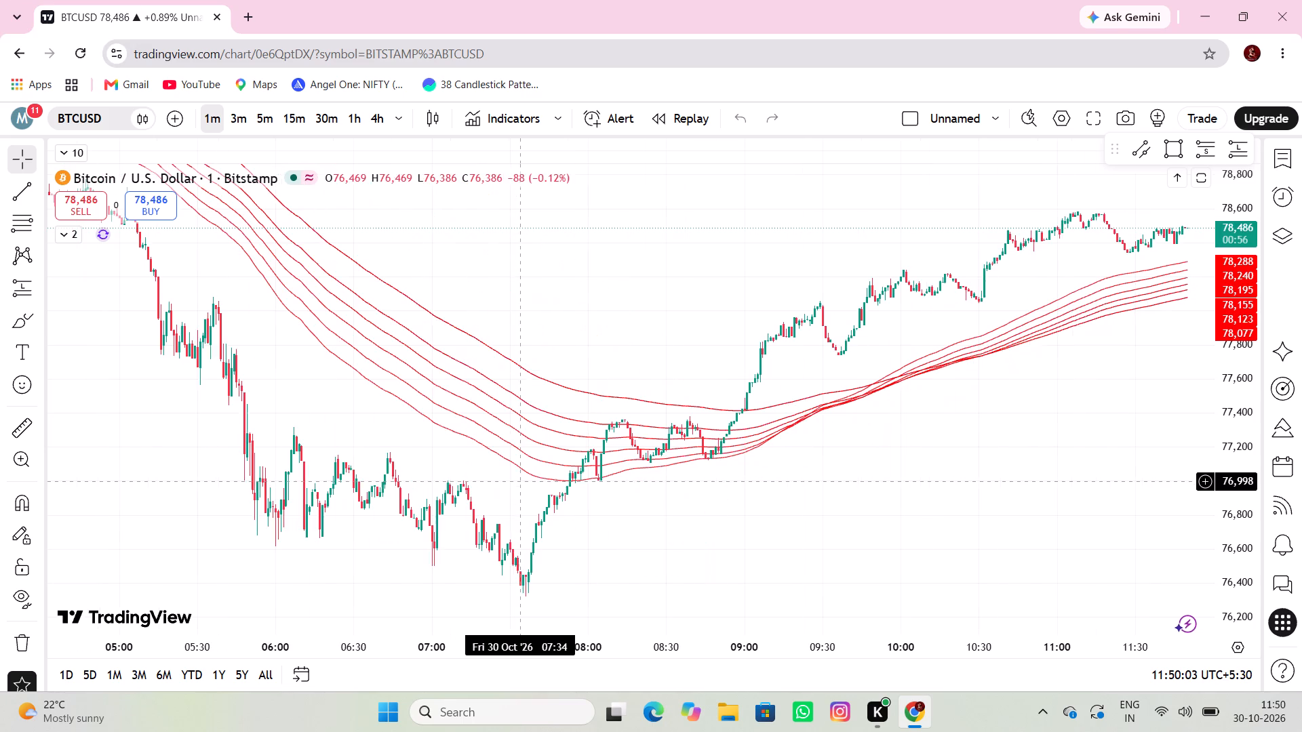
{"action": "scroll", "coordinate": [532, 464], "scroll_direction": "down", "scroll_amount": 4}
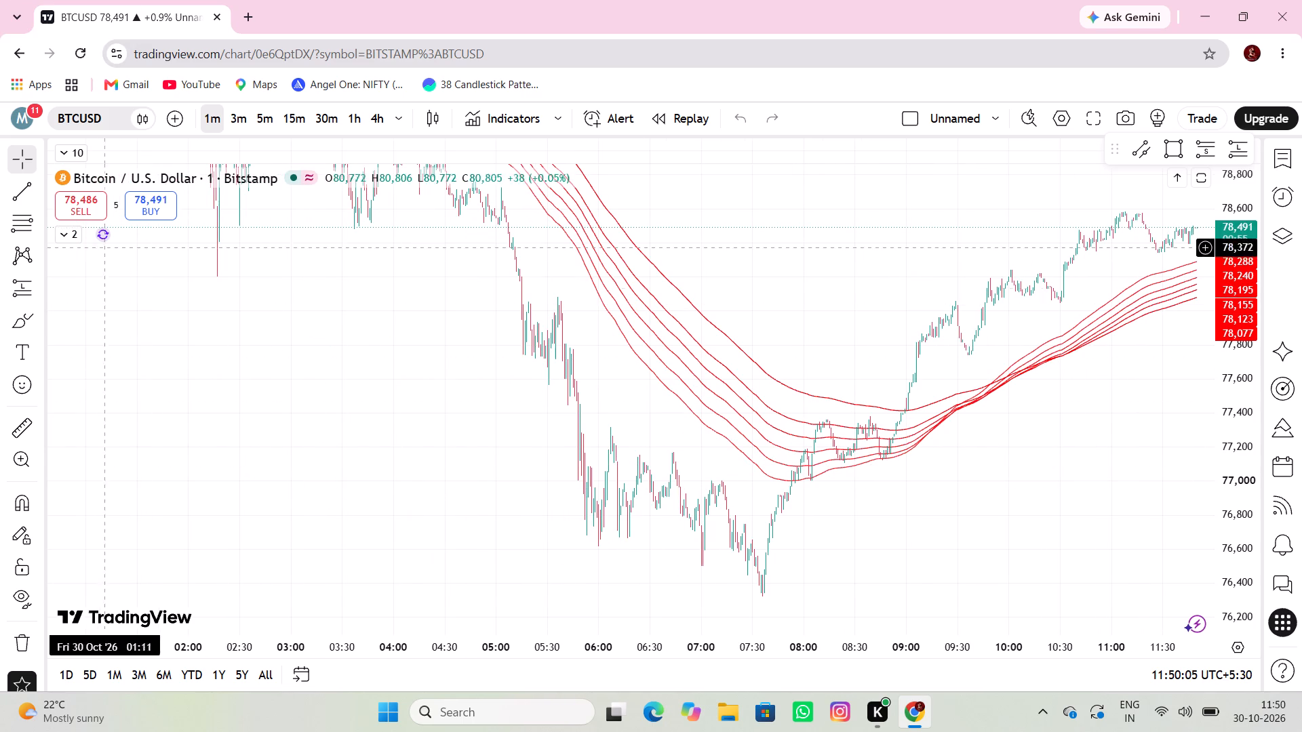
Measure the price and time range of the decline from about 05:43 to 07:21.
{"action": "left_click", "coordinate": [24, 422]}
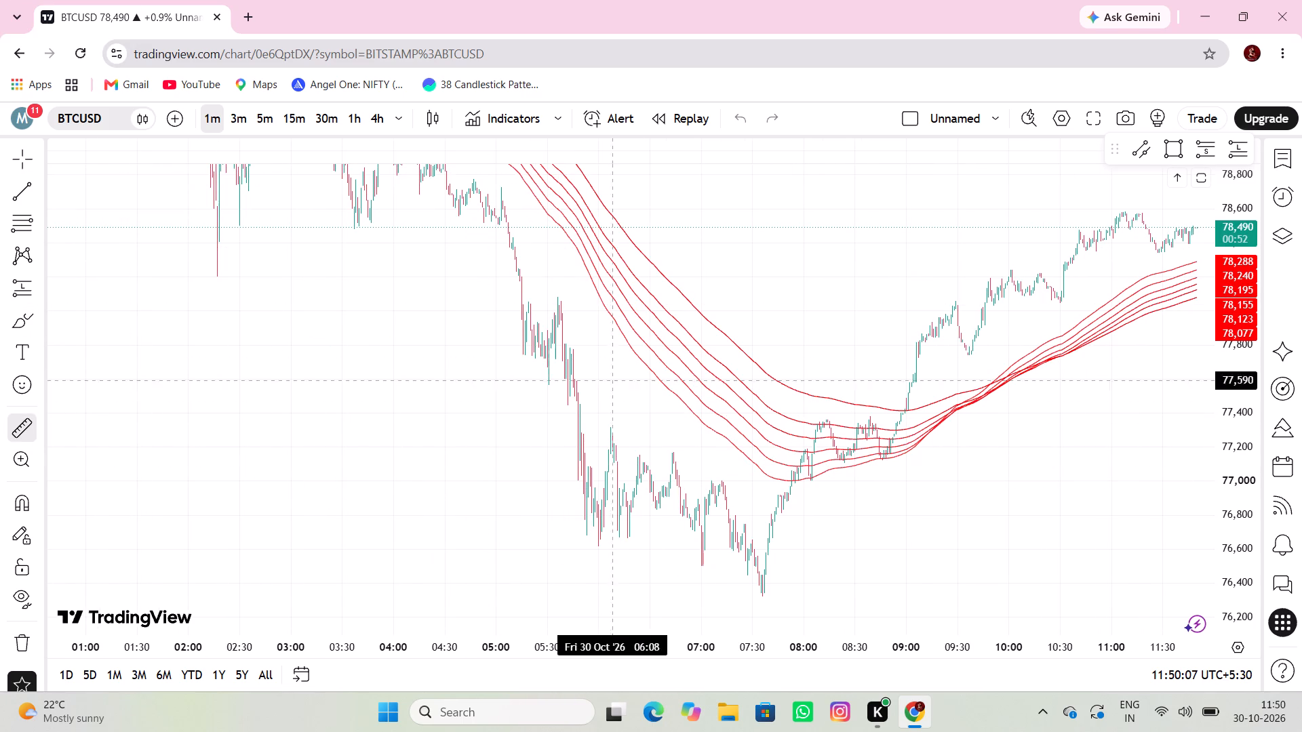
{"action": "left_click", "coordinate": [569, 297]}
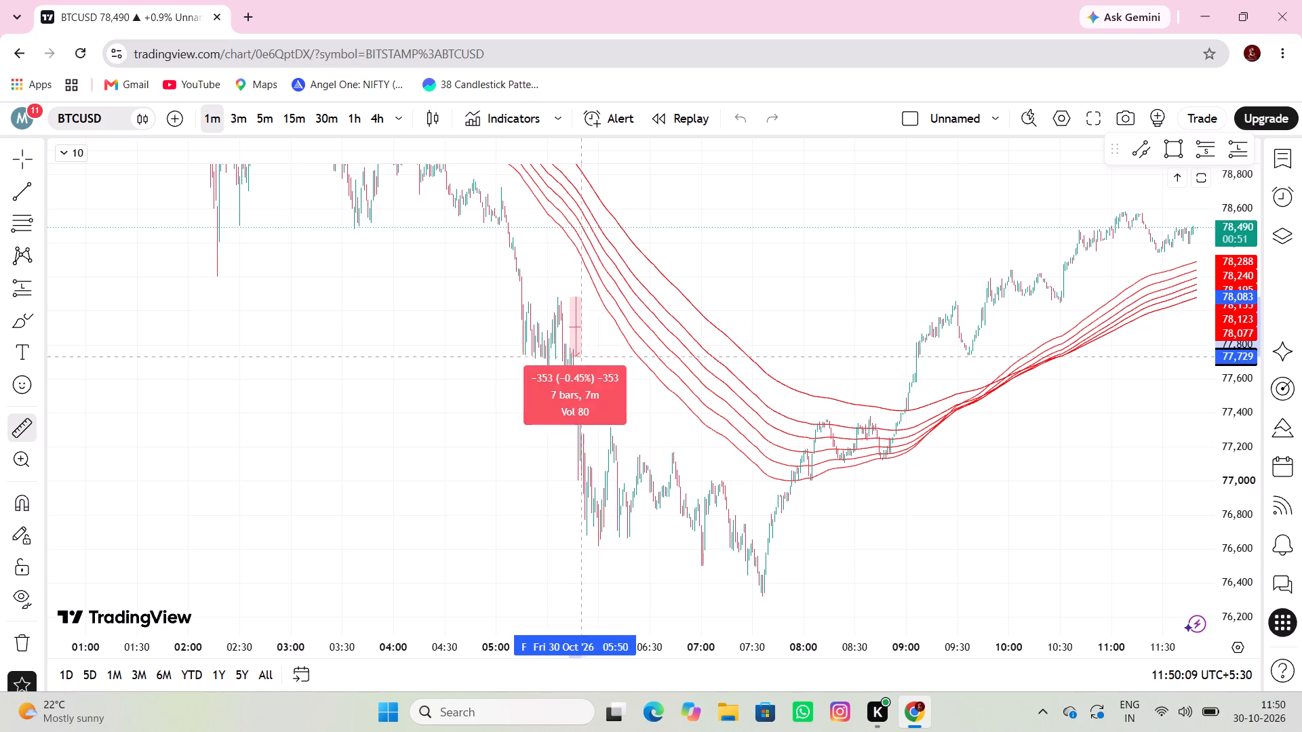
{"action": "left_click", "coordinate": [738, 575]}
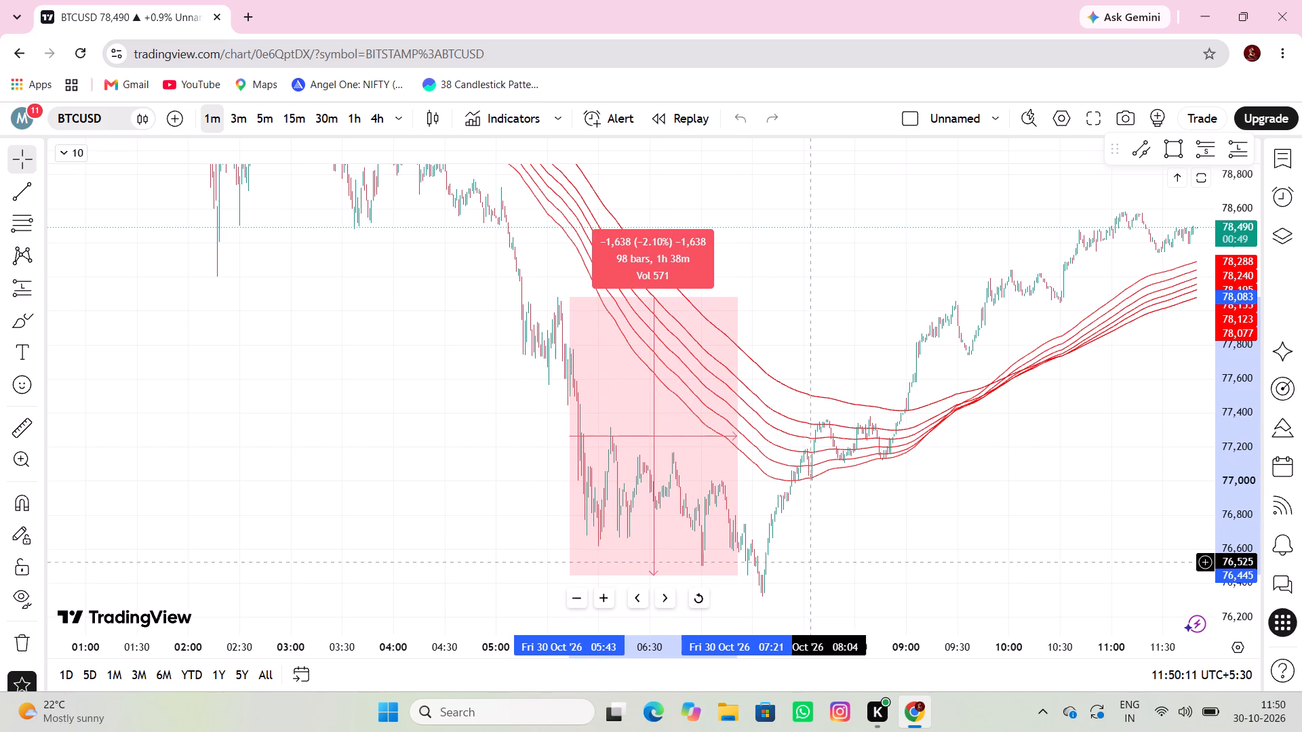
Clear the measurement and examine the wider BTCUSD price history, covering the whole overnight decline and the recovery.
{"action": "left_click_drag", "start_coordinate": [990, 537], "coordinate": [586, 568]}
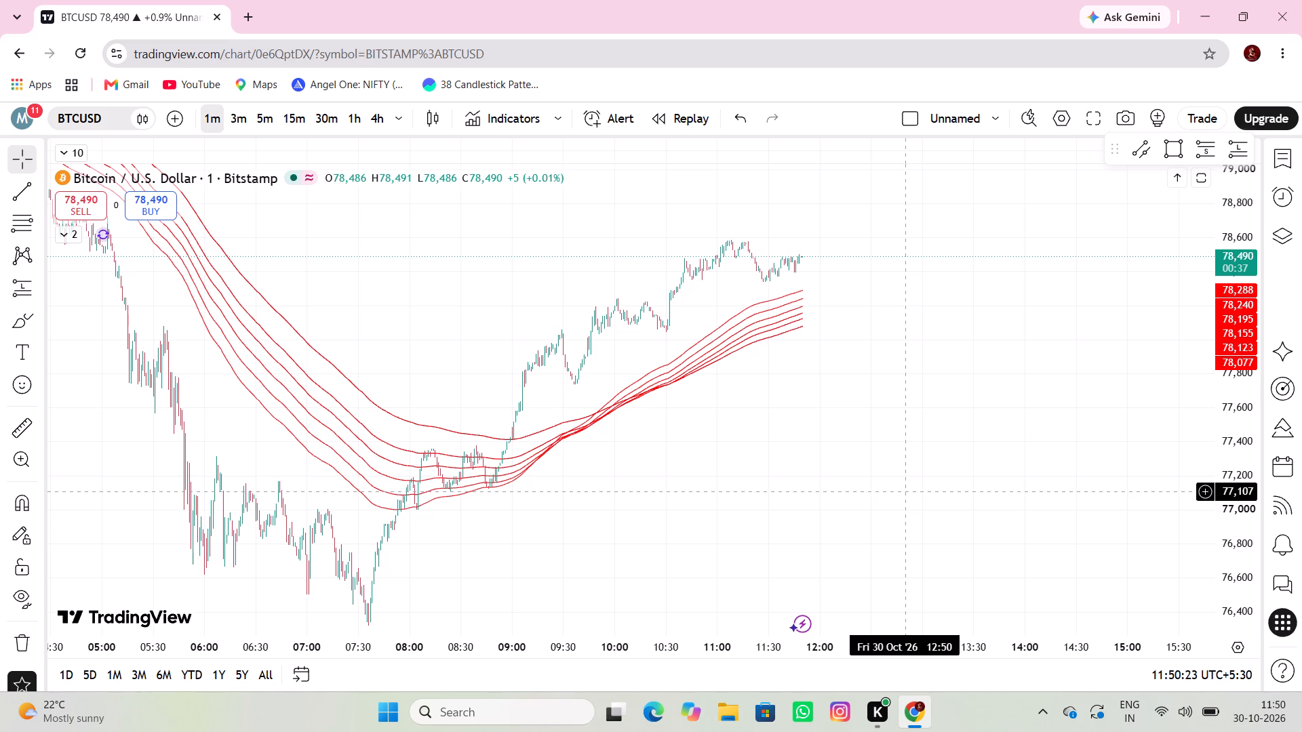
{"action": "scroll", "coordinate": [829, 397], "scroll_direction": "up", "scroll_amount": 1}
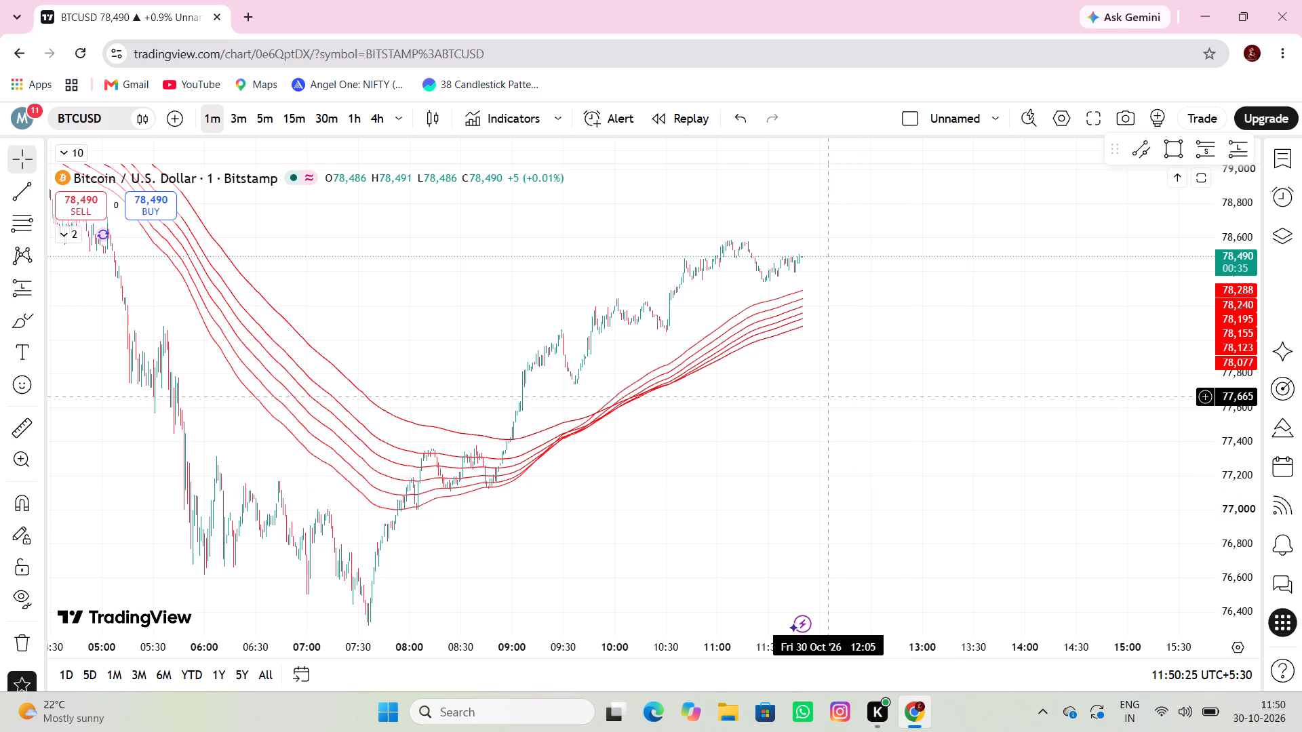
{"action": "scroll", "coordinate": [829, 397], "scroll_direction": "up", "scroll_amount": 4}
{"action": "scroll", "coordinate": [987, 420], "scroll_direction": "down", "scroll_amount": 4}
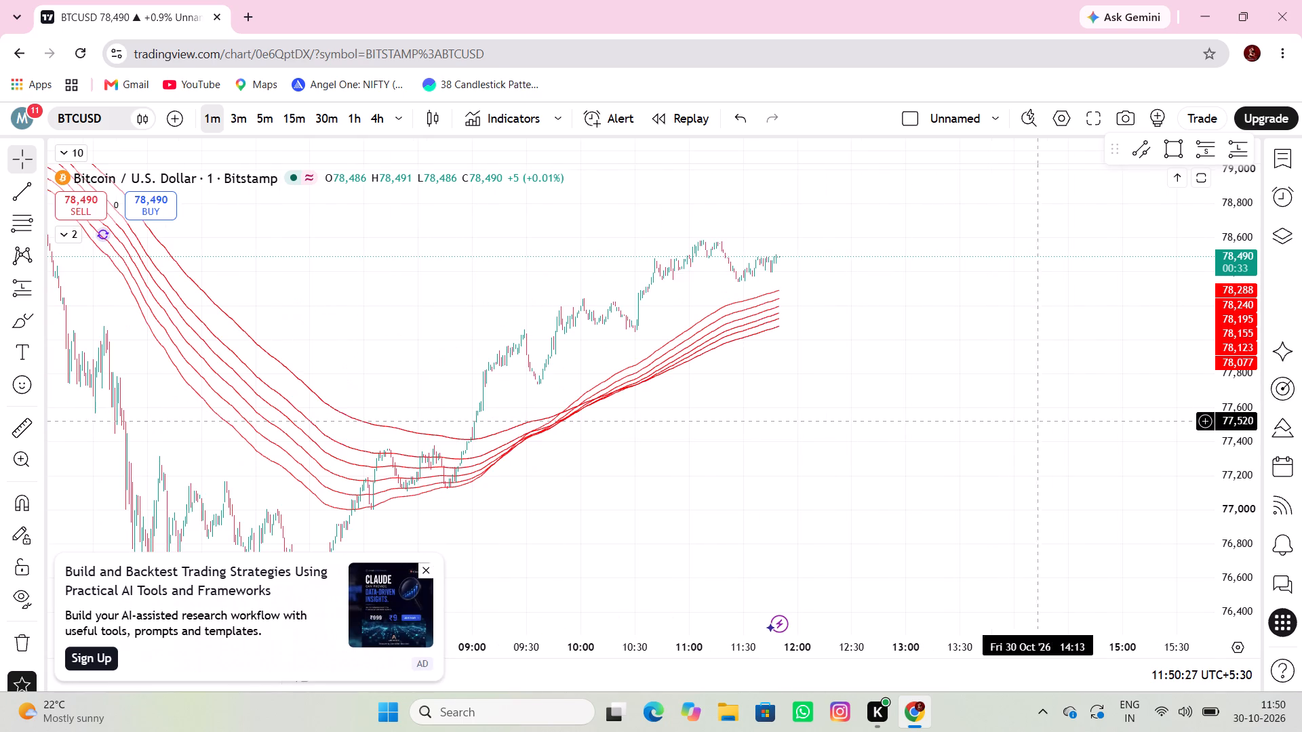
{"action": "scroll", "coordinate": [1212, 430], "scroll_direction": "down", "scroll_amount": 6}
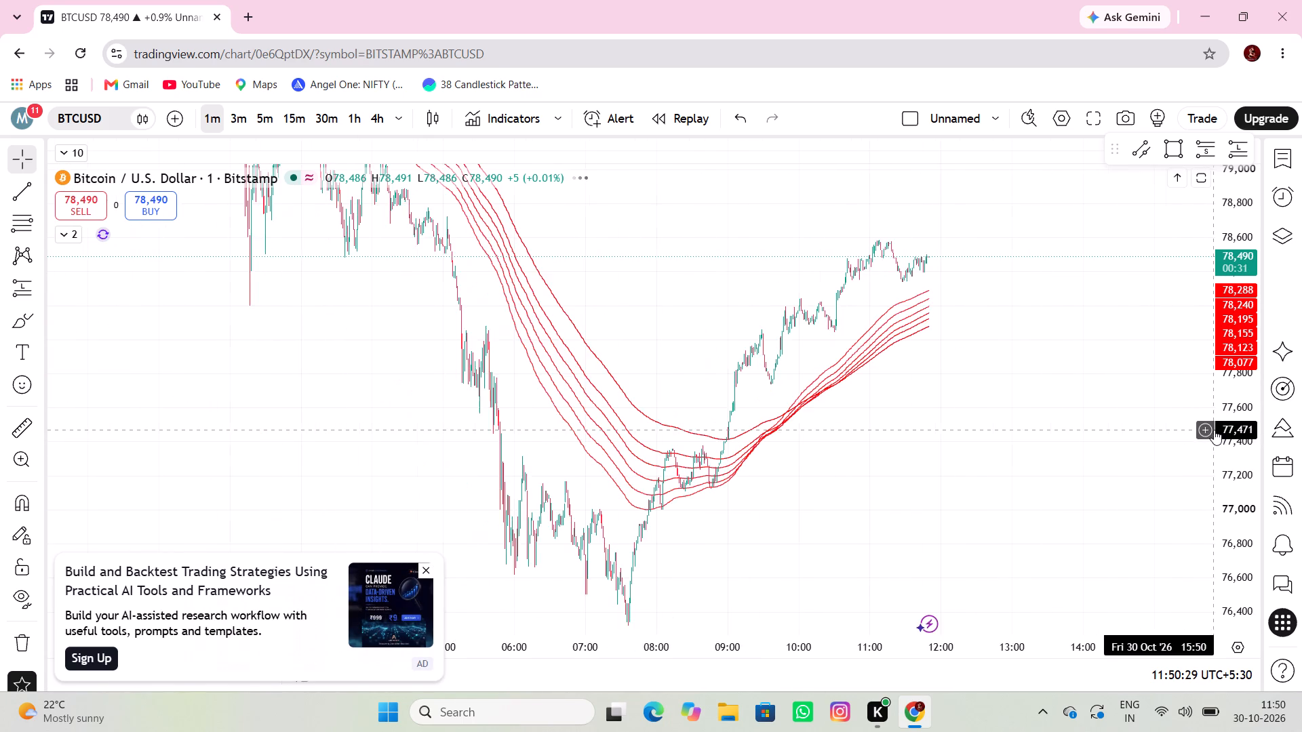
{"action": "scroll", "coordinate": [1223, 428], "scroll_direction": "down", "scroll_amount": 10}
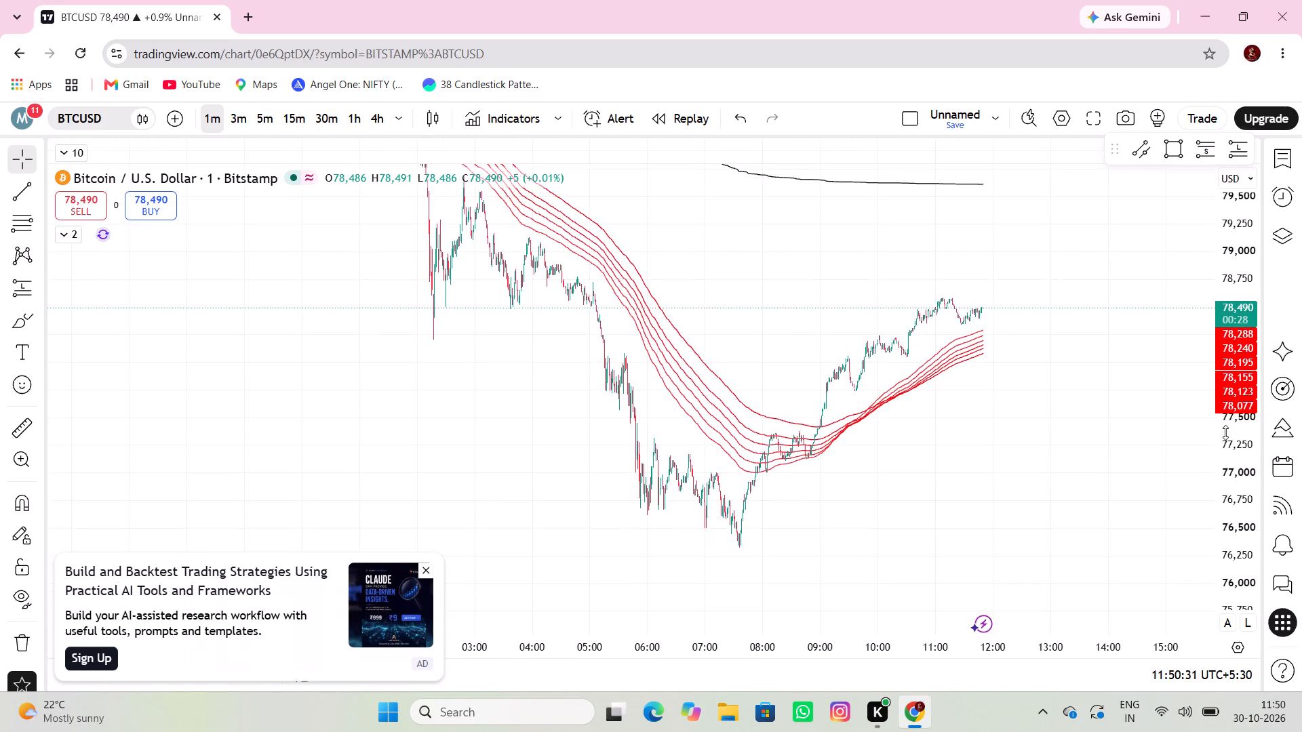
{"action": "scroll", "coordinate": [1222, 435], "scroll_direction": "down", "scroll_amount": 4}
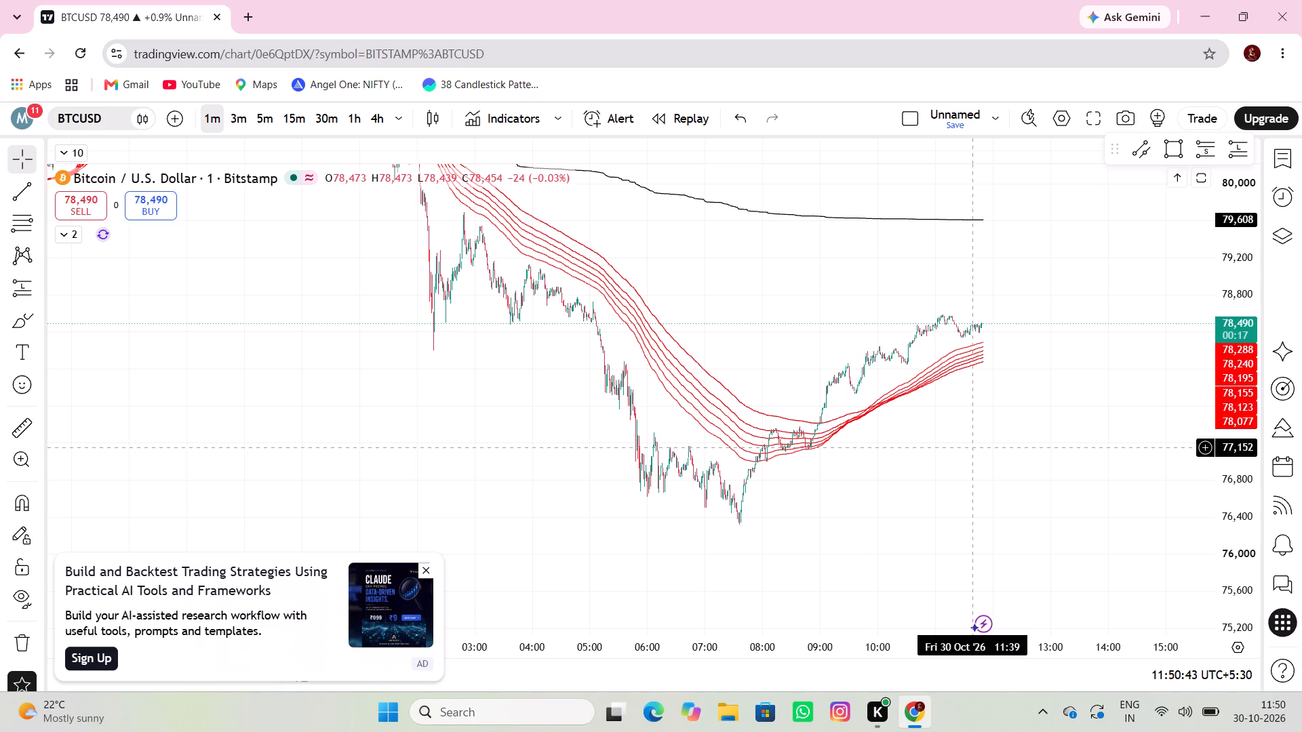
{"action": "scroll", "coordinate": [972, 447], "scroll_direction": "up", "scroll_amount": 4}
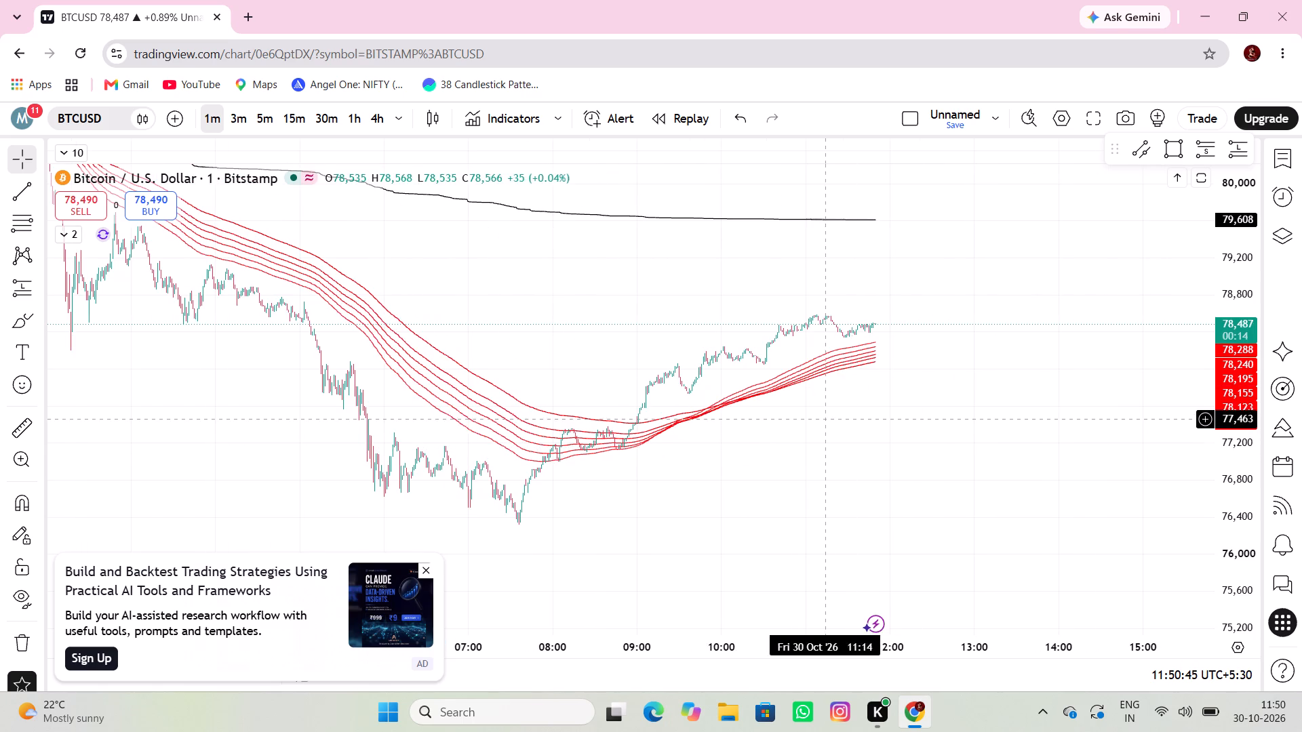
{"action": "left_click_drag", "start_coordinate": [820, 416], "coordinate": [1012, 544]}
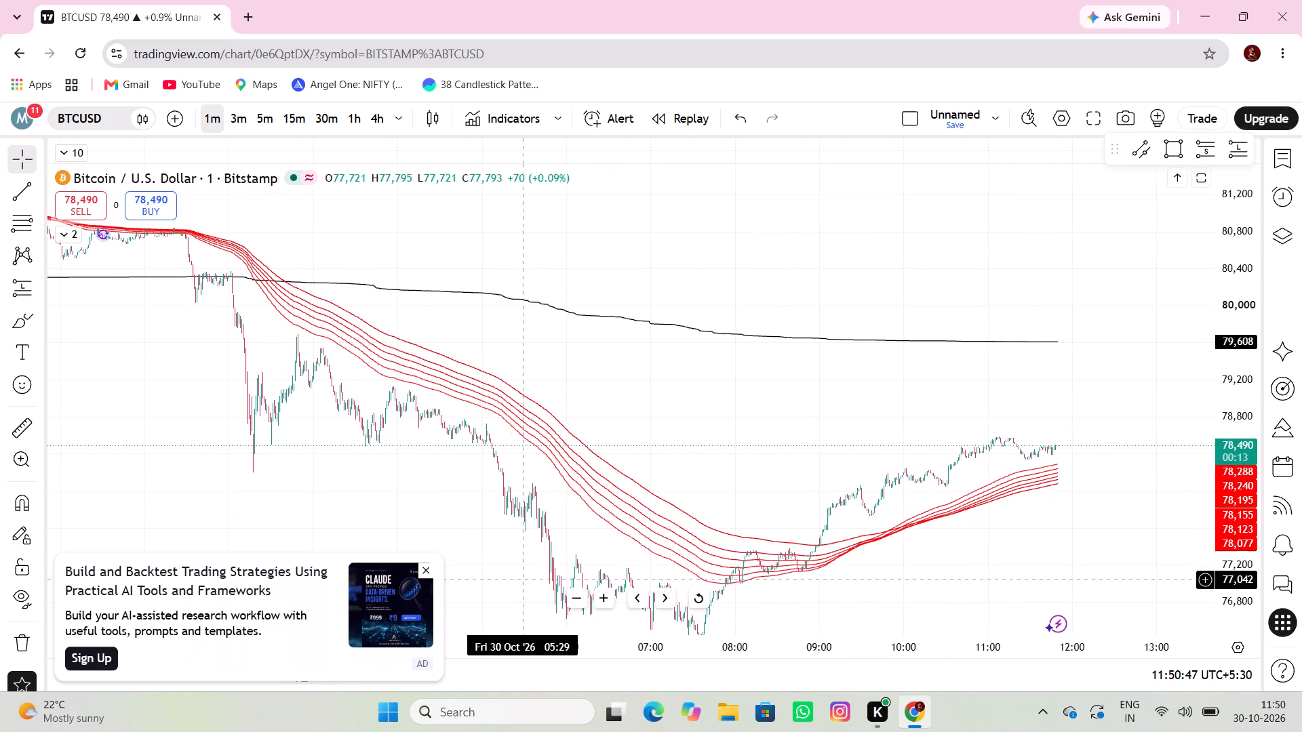
Close the advertisement covering the chart.
{"action": "left_click", "coordinate": [426, 571]}
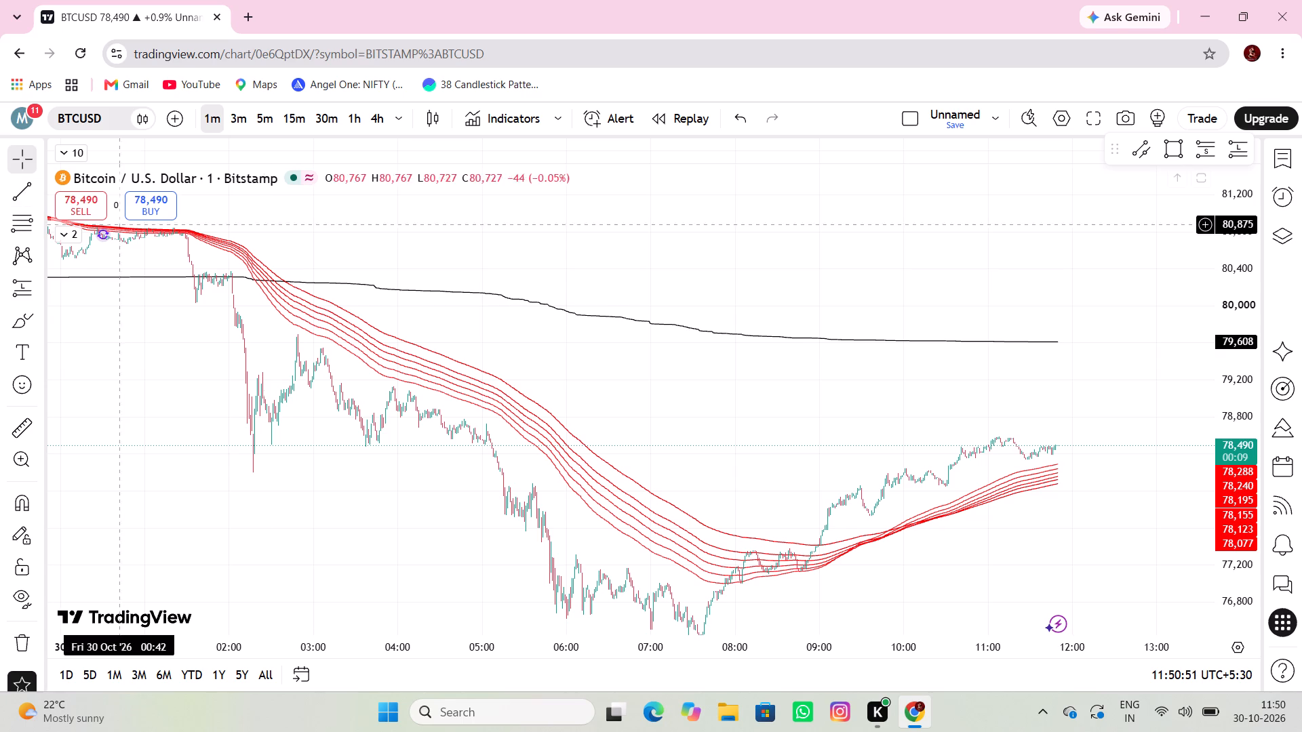
Draw a parallel channel over the decline, with its upper line from about 80,839 at 02:01 to 76,759 at 08:05.
{"action": "left_click", "coordinate": [1135, 148]}
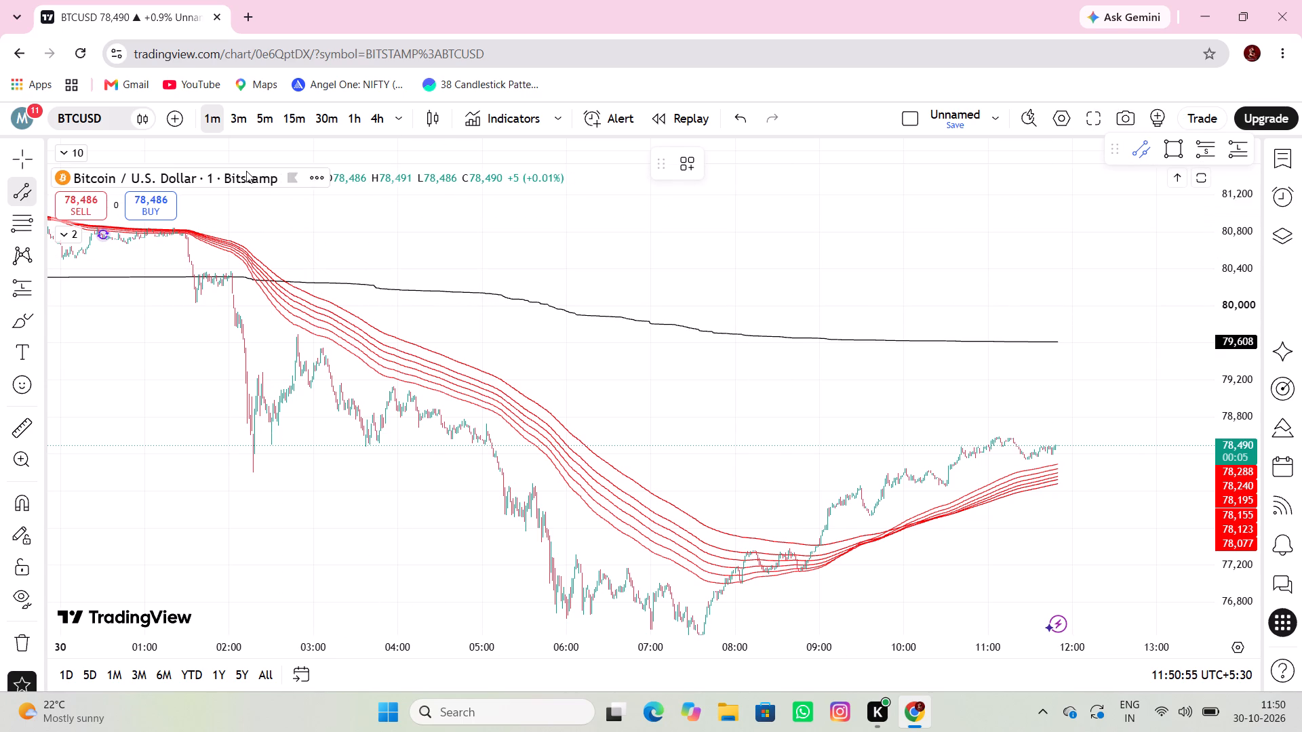
{"action": "left_click", "coordinate": [231, 228]}
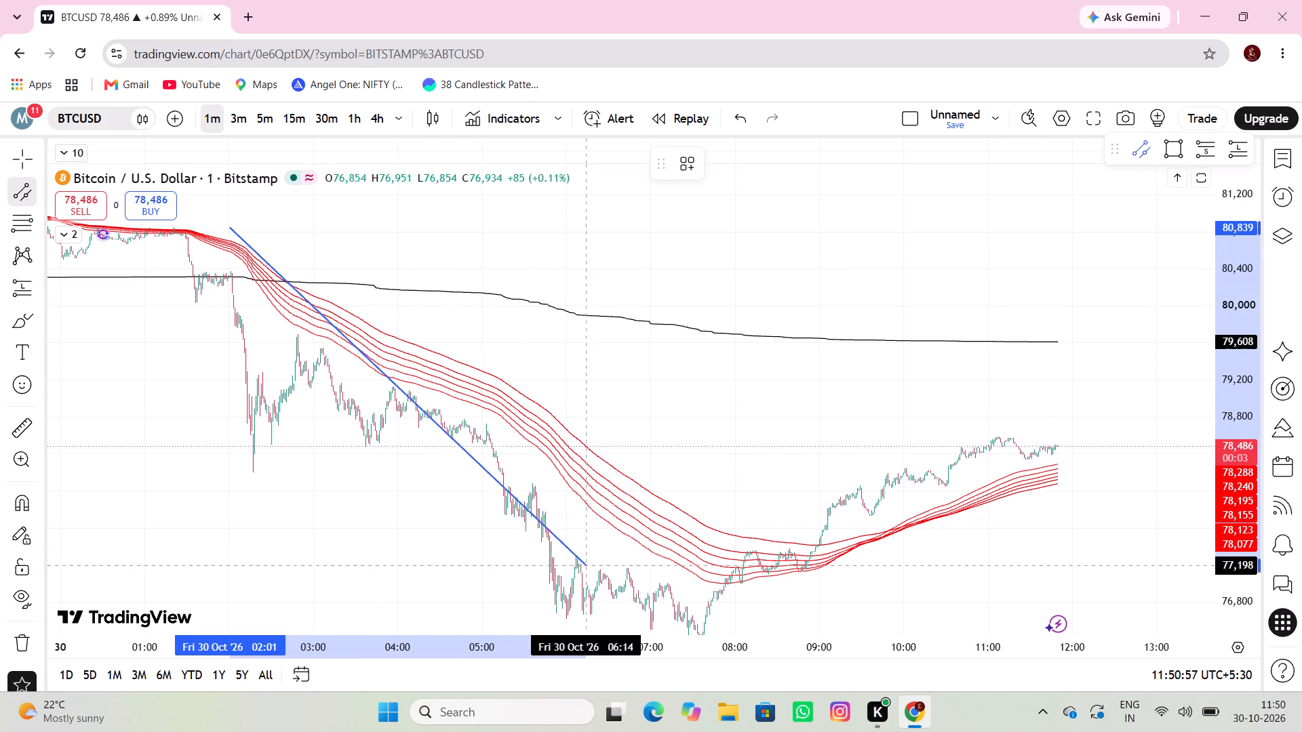
{"action": "left_click", "coordinate": [755, 655]}
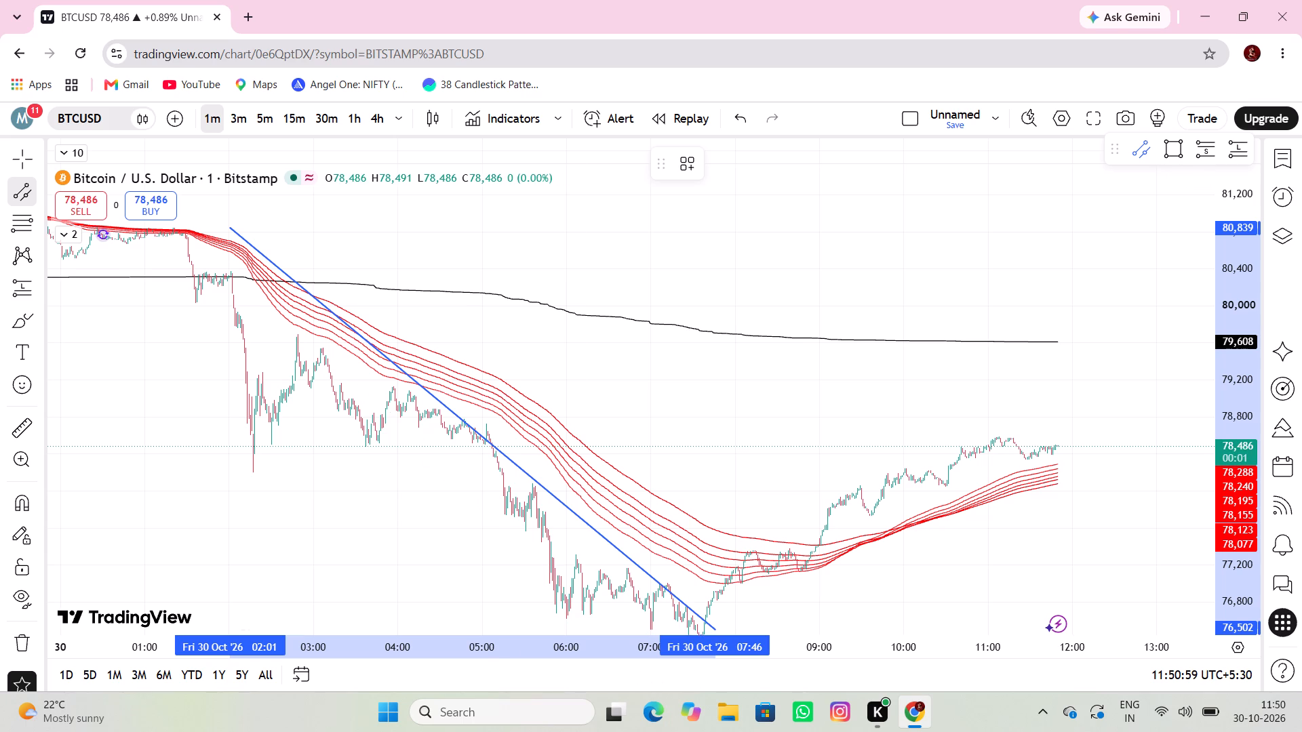
{"action": "left_click", "coordinate": [743, 606]}
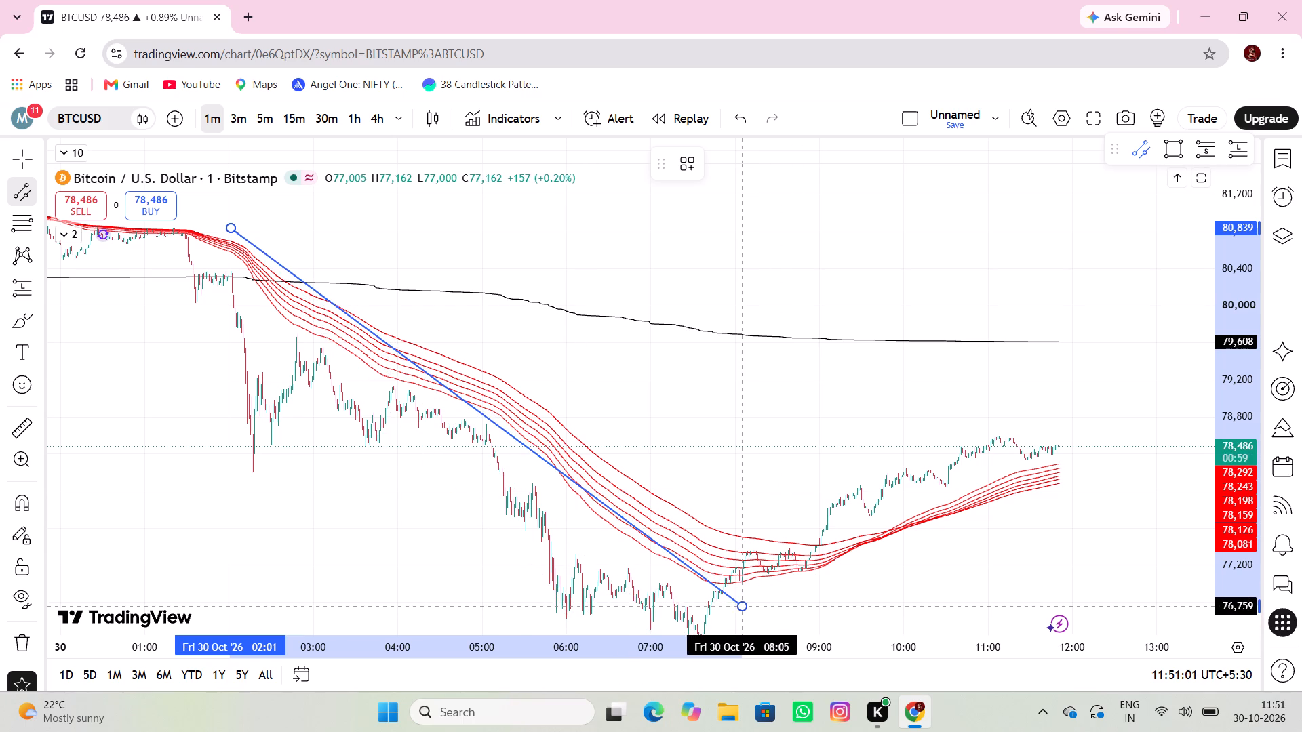
{"action": "left_click", "coordinate": [534, 575]}
Widen the descending channel by moving its lower line down, ending at about 74,500 at 08:05.
{"action": "left_click_drag", "start_coordinate": [683, 451], "coordinate": [830, 377]}
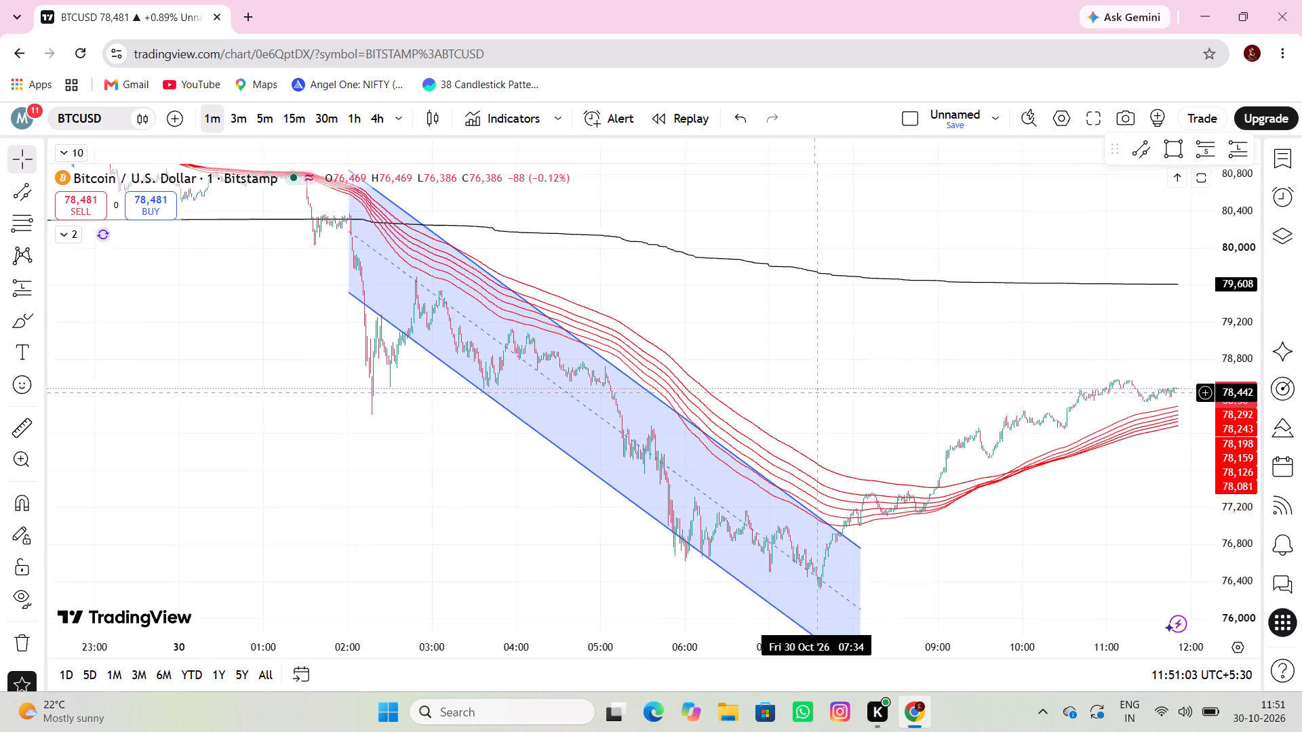
{"action": "left_click_drag", "start_coordinate": [830, 377], "coordinate": [848, 346]}
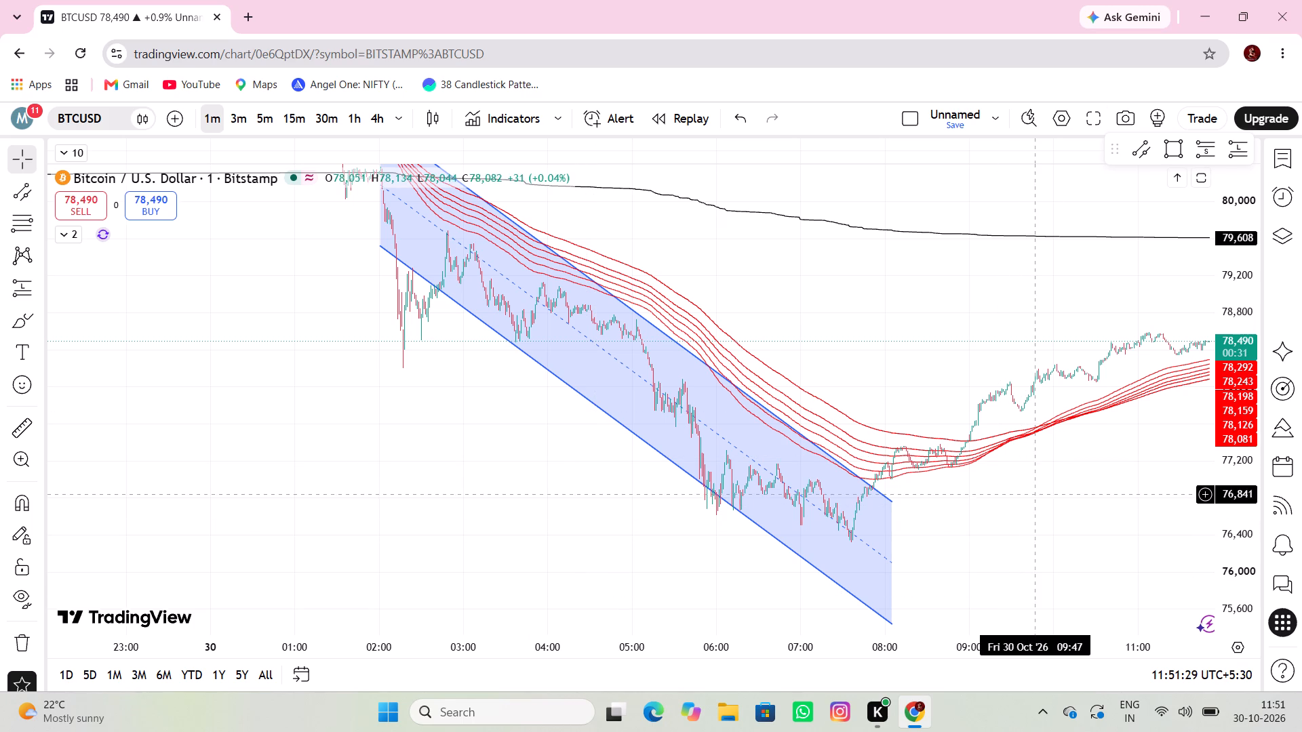
{"action": "scroll", "coordinate": [1225, 449], "scroll_direction": "down", "scroll_amount": 9}
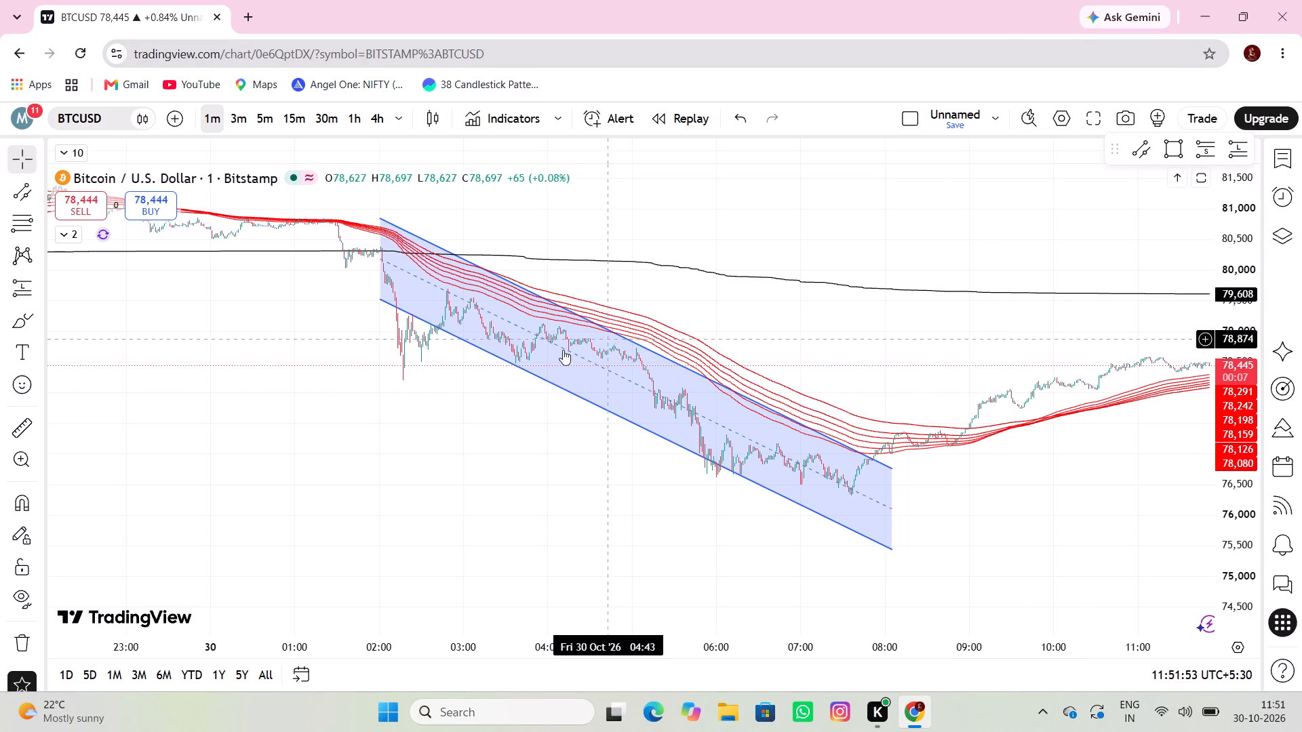
{"action": "left_click_drag", "start_coordinate": [633, 424], "coordinate": [604, 465]}
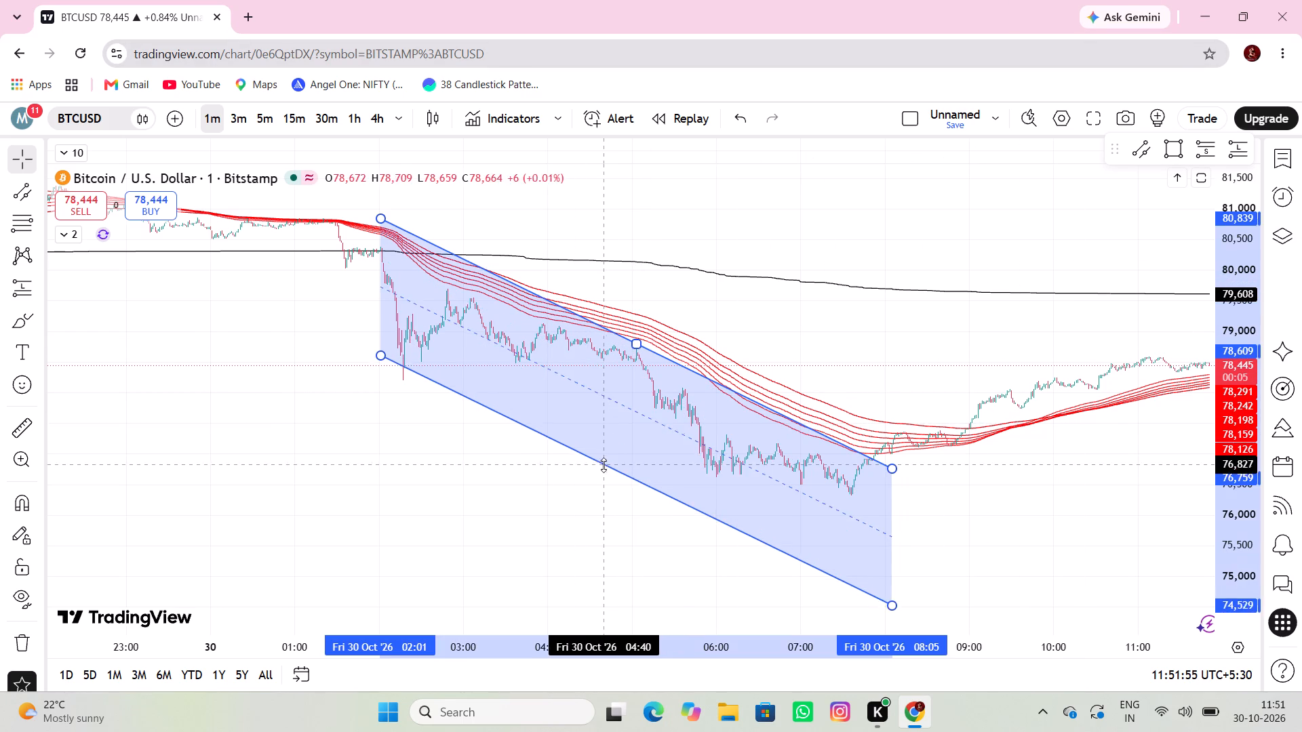
{"action": "left_click_drag", "start_coordinate": [604, 465], "coordinate": [597, 465]}
Draw a parallel channel over the recovery, lower line from about 76,966 at 08:22 to 78,597 near 12:35, upper line ending near 79,322.
{"action": "left_click_drag", "start_coordinate": [547, 476], "coordinate": [364, 440]}
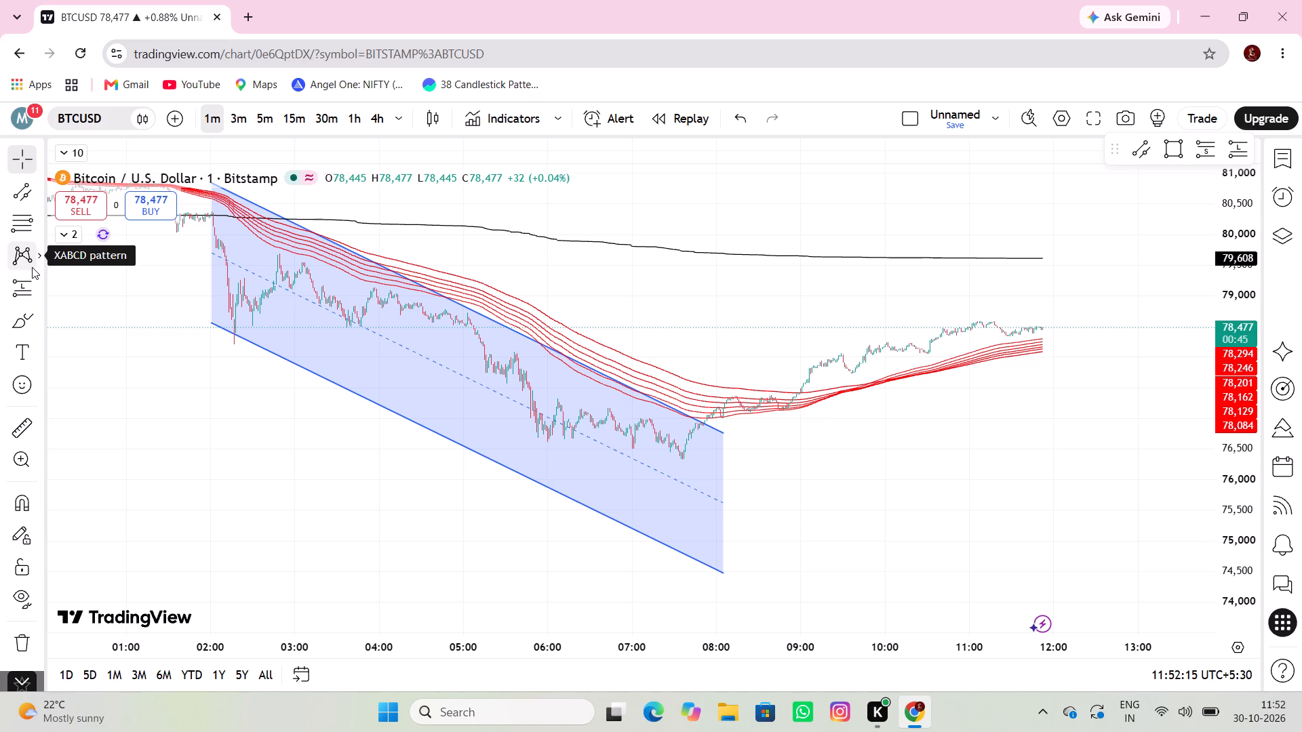
{"action": "left_click_drag", "start_coordinate": [629, 335], "coordinate": [629, 335]}
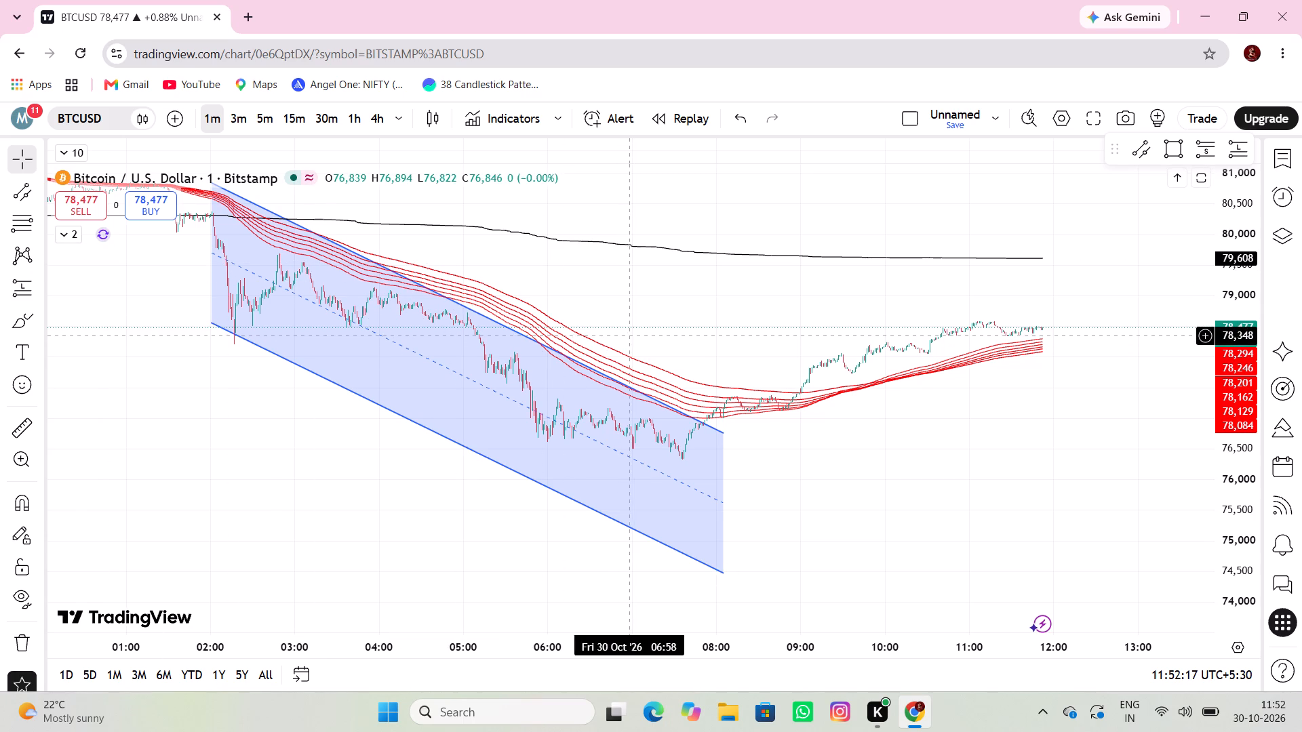
{"action": "left_click_drag", "start_coordinate": [629, 335], "coordinate": [565, 326]}
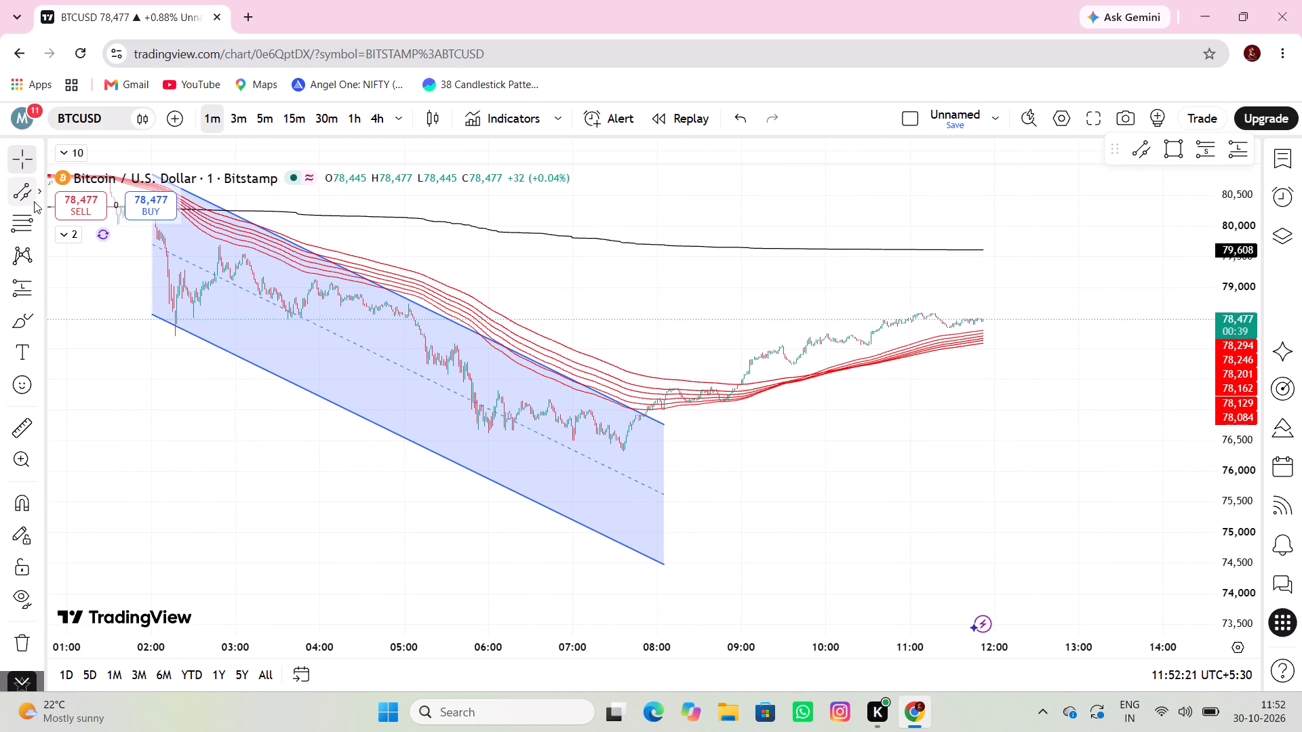
{"action": "left_click", "coordinate": [17, 199]}
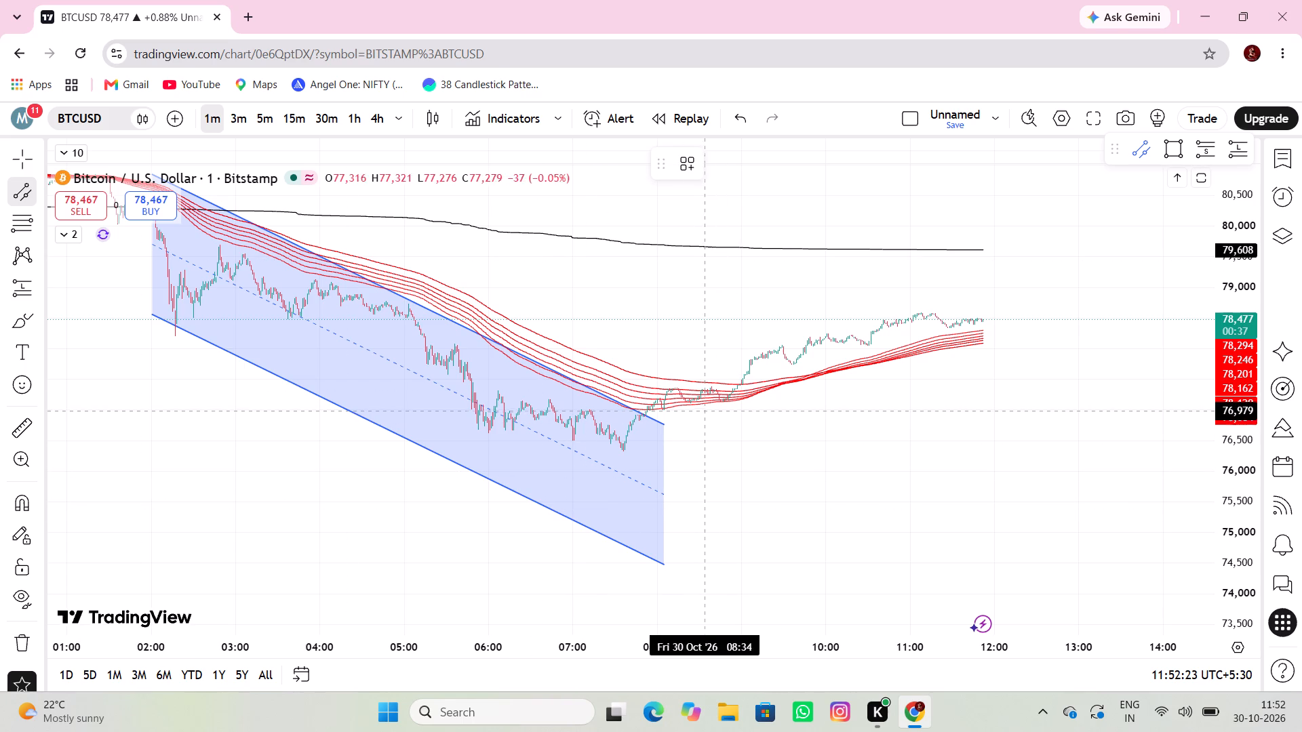
{"action": "left_click", "coordinate": [689, 412]}
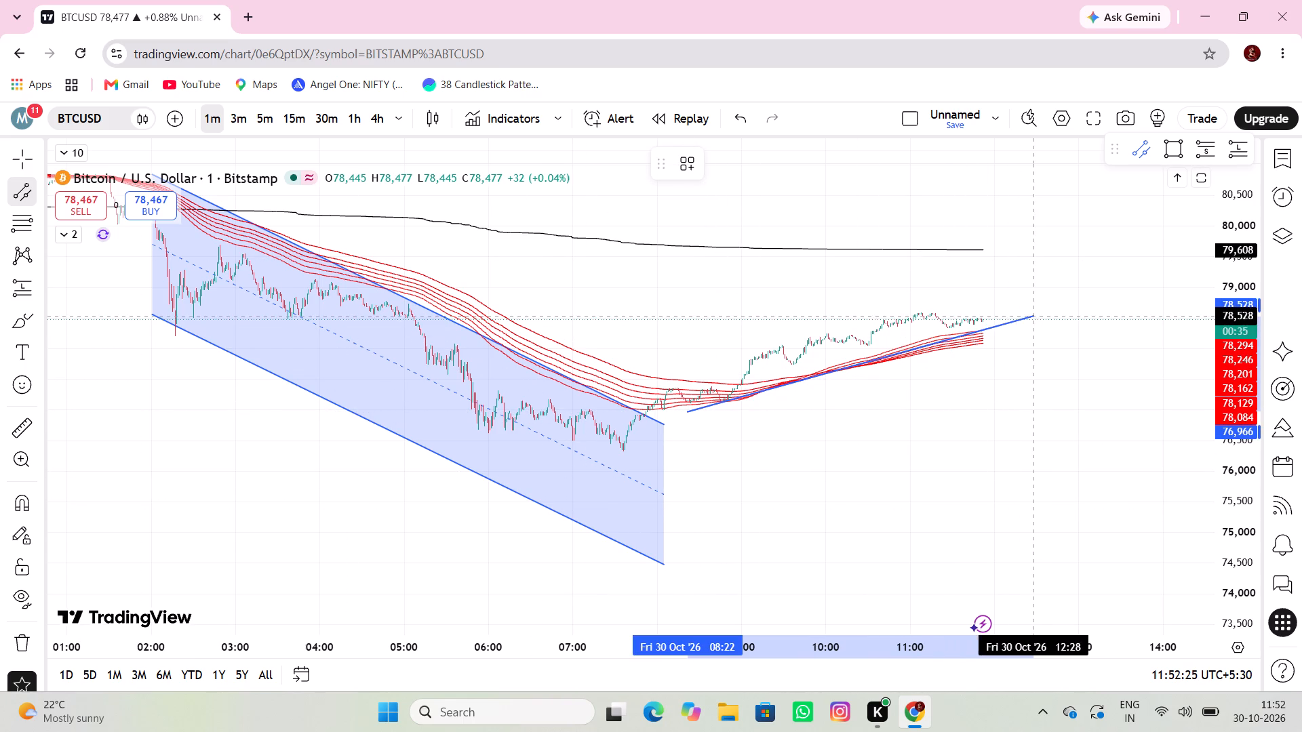
{"action": "left_click", "coordinate": [1044, 312]}
{"action": "left_click", "coordinate": [998, 281]}
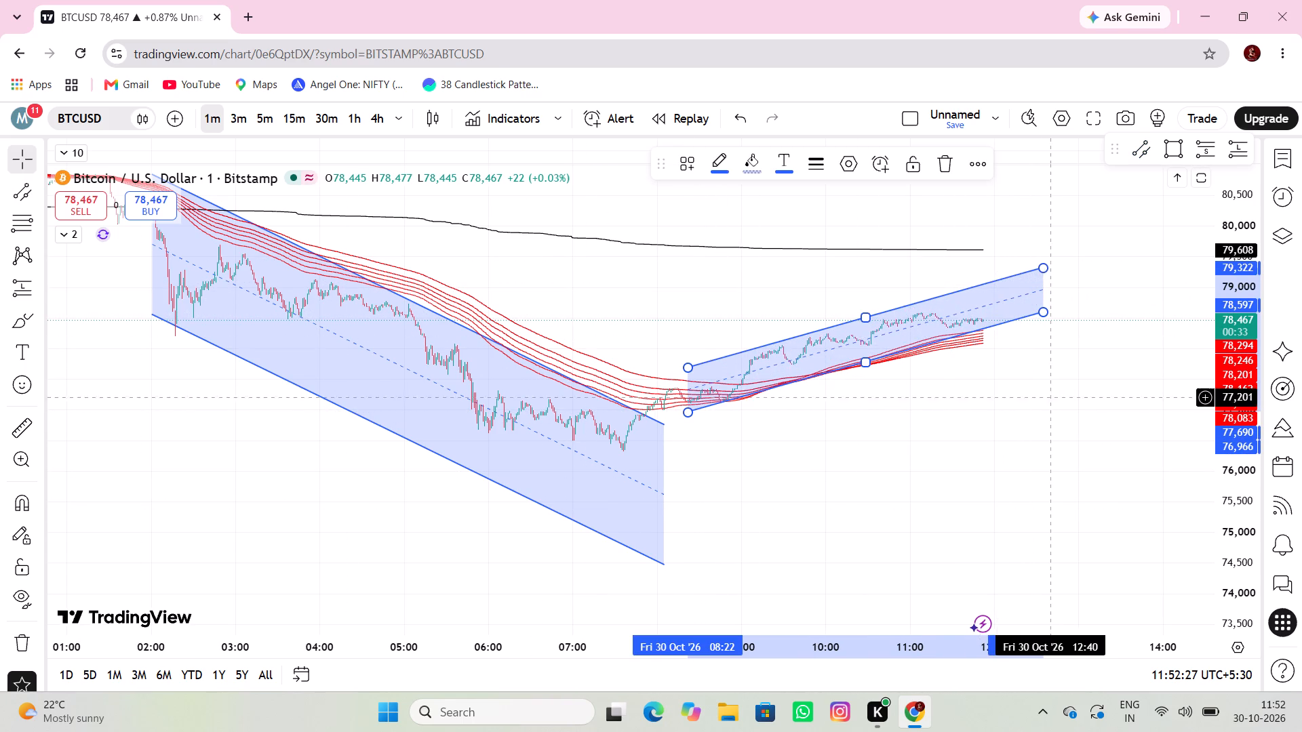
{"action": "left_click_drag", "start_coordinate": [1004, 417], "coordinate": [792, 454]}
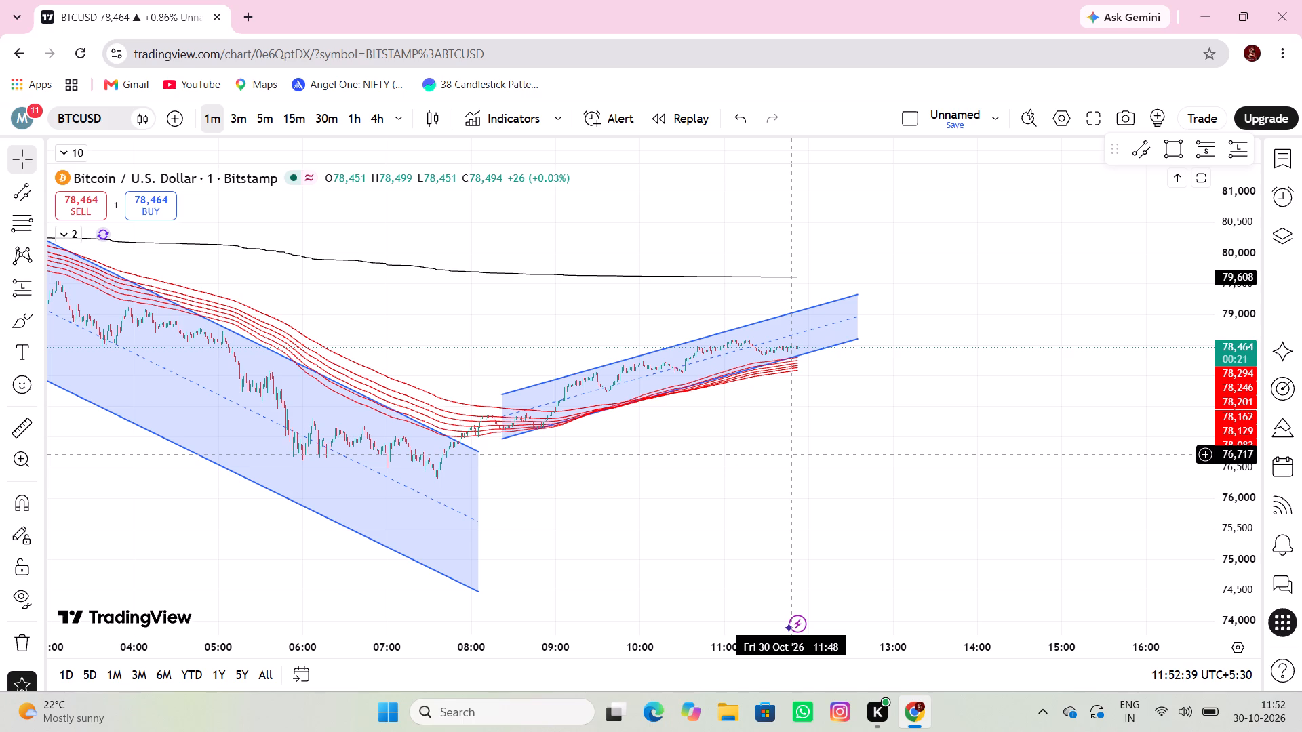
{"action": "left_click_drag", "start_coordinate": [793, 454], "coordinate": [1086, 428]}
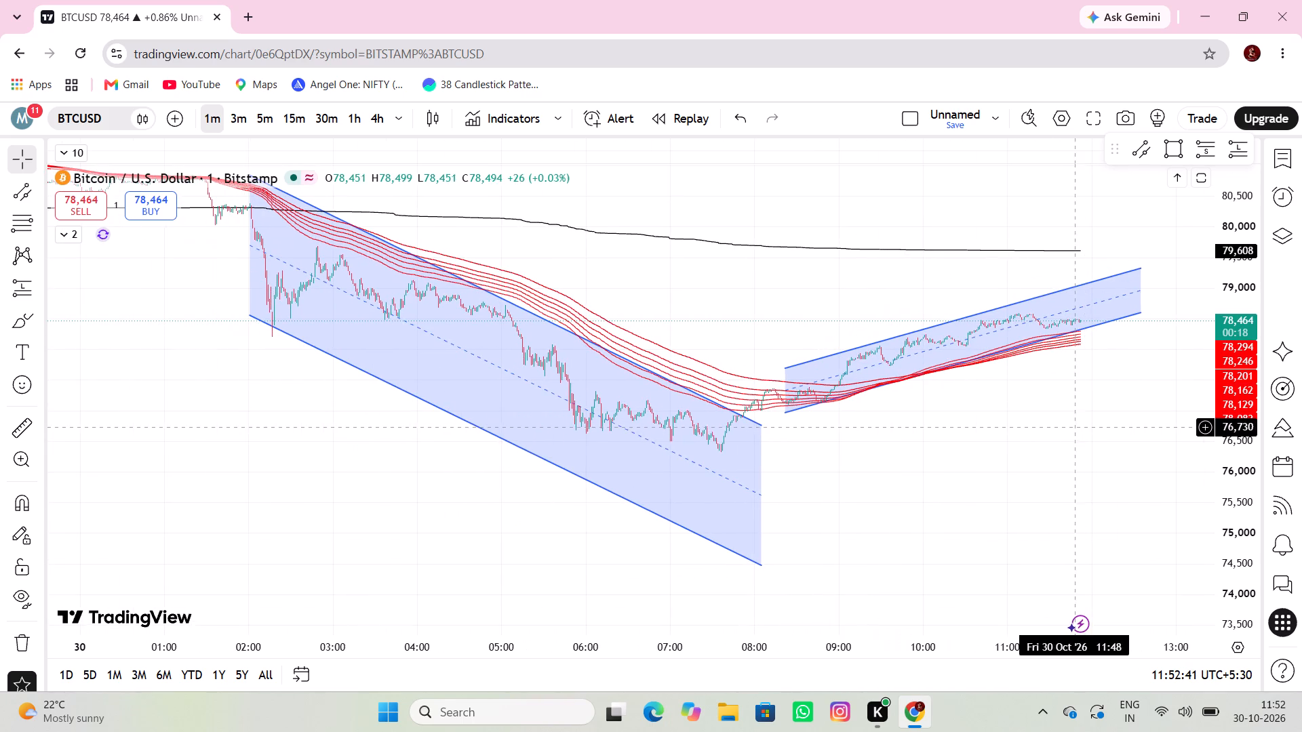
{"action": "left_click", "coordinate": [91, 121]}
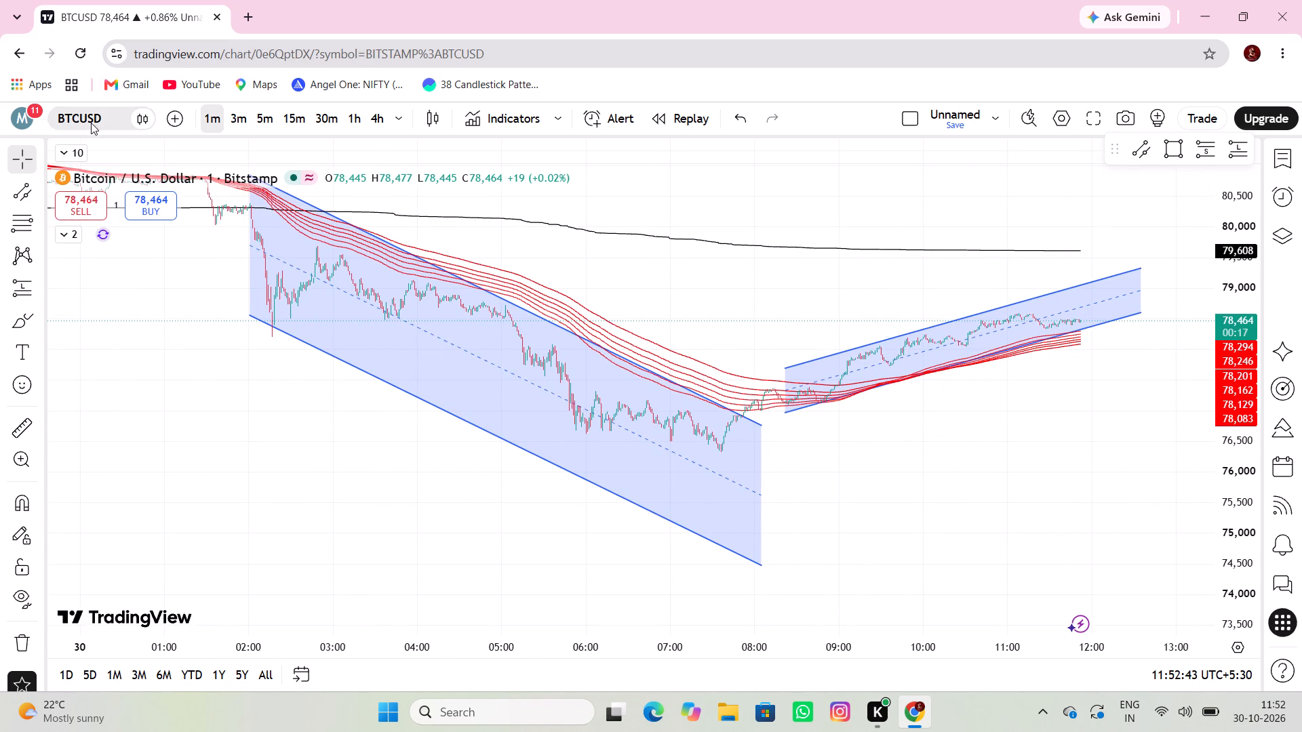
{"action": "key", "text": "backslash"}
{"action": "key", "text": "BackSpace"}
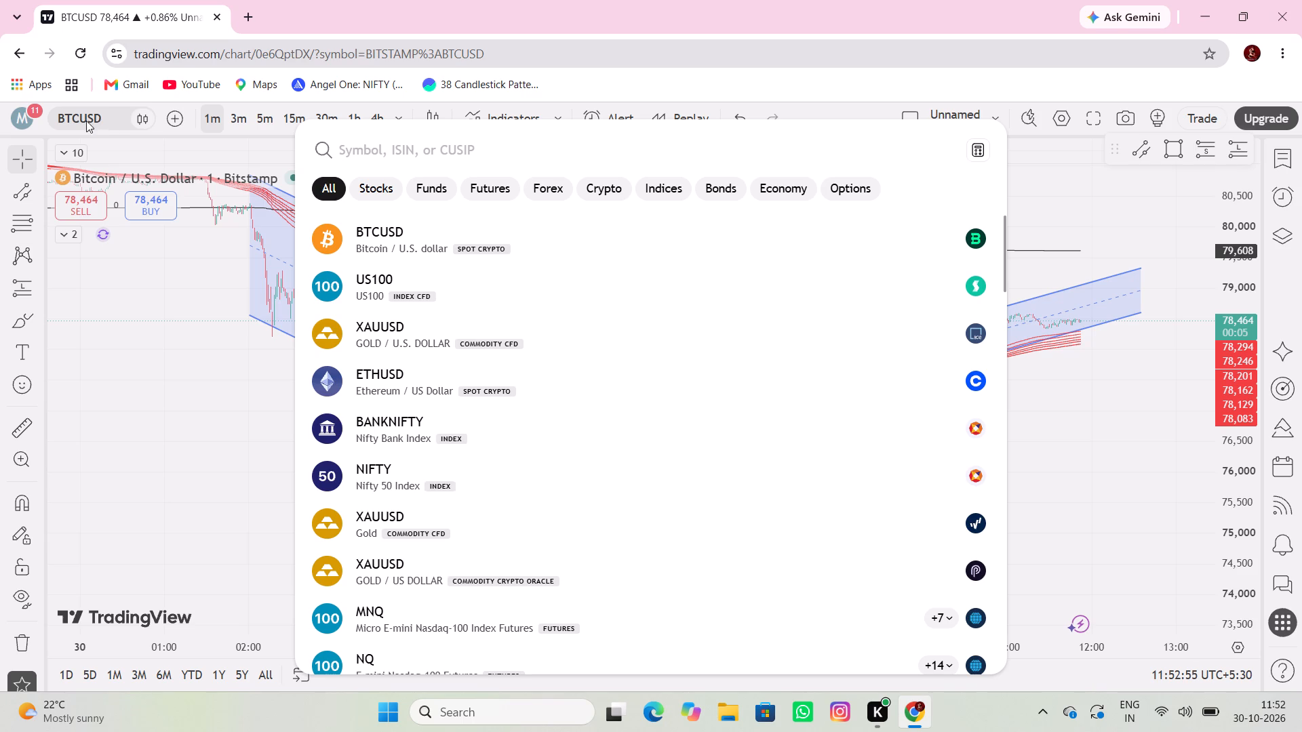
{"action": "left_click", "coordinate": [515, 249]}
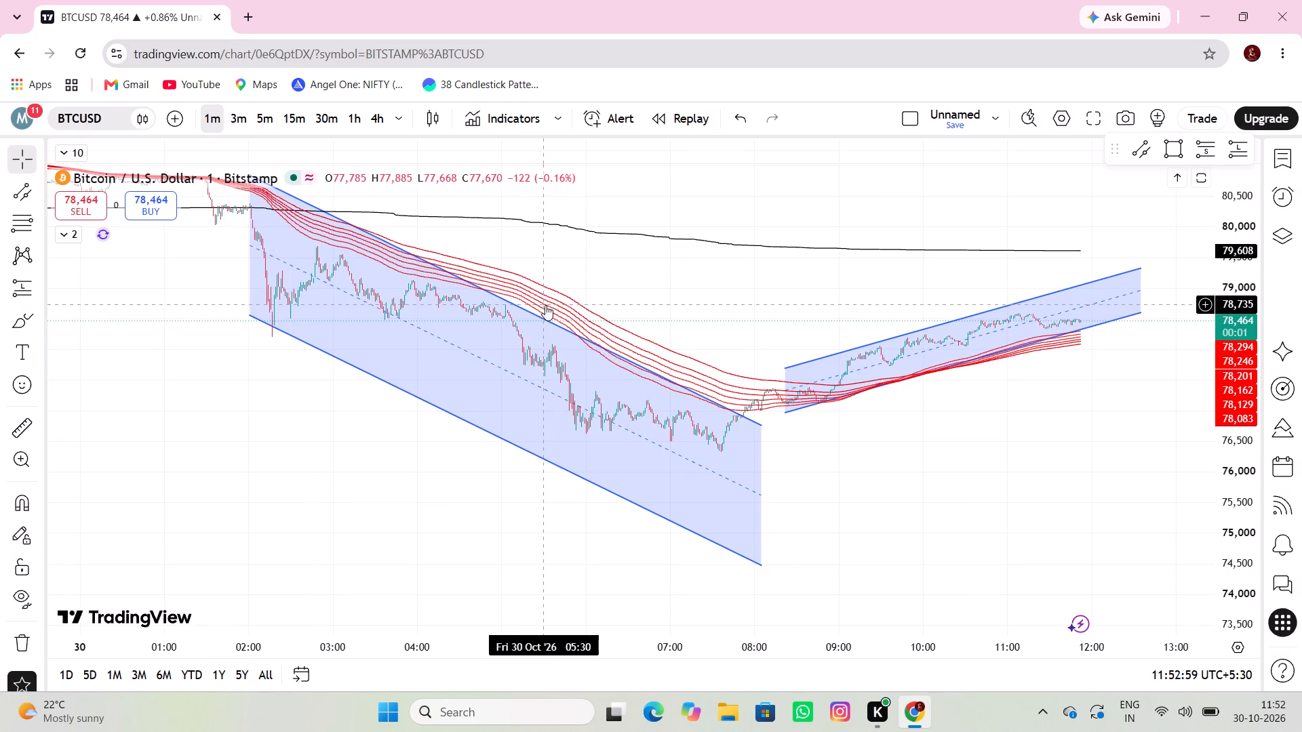
Switch the chart symbol to the US100 index CFD from Skilling.
{"action": "left_click", "coordinate": [121, 113]}
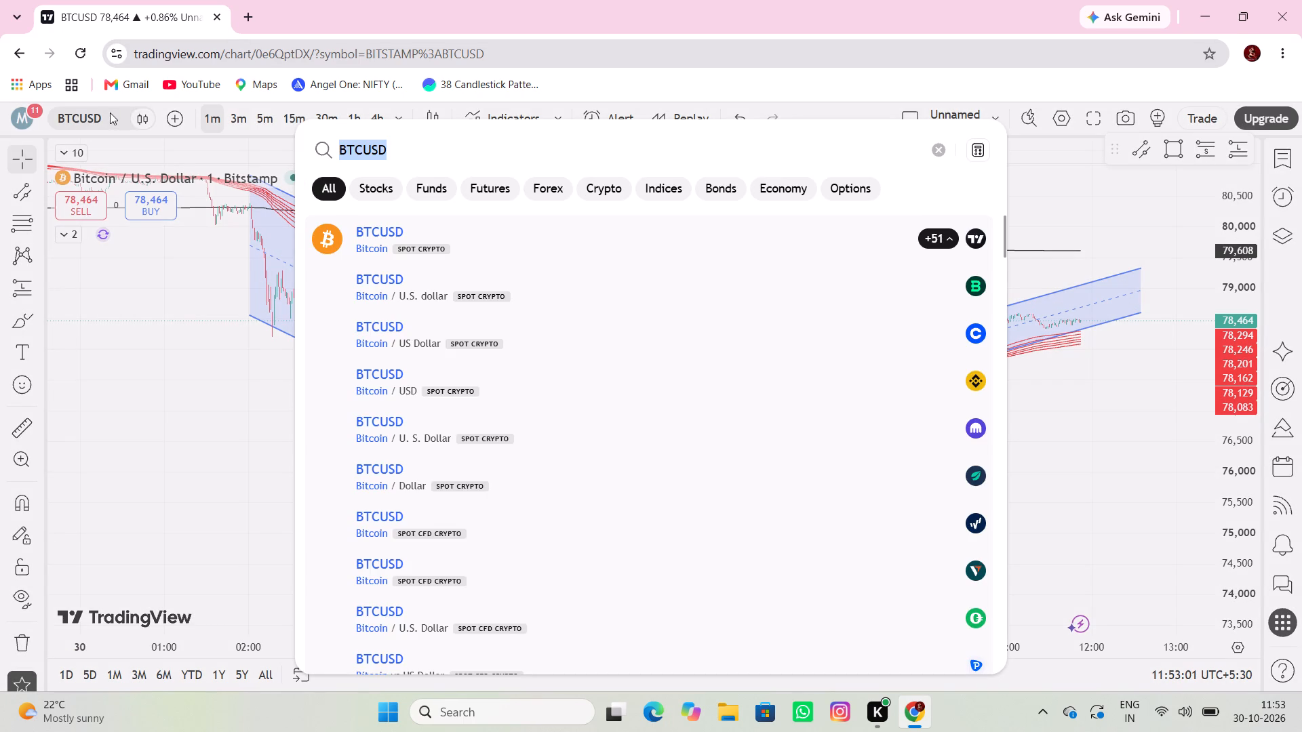
{"action": "key", "text": "BackSpace"}
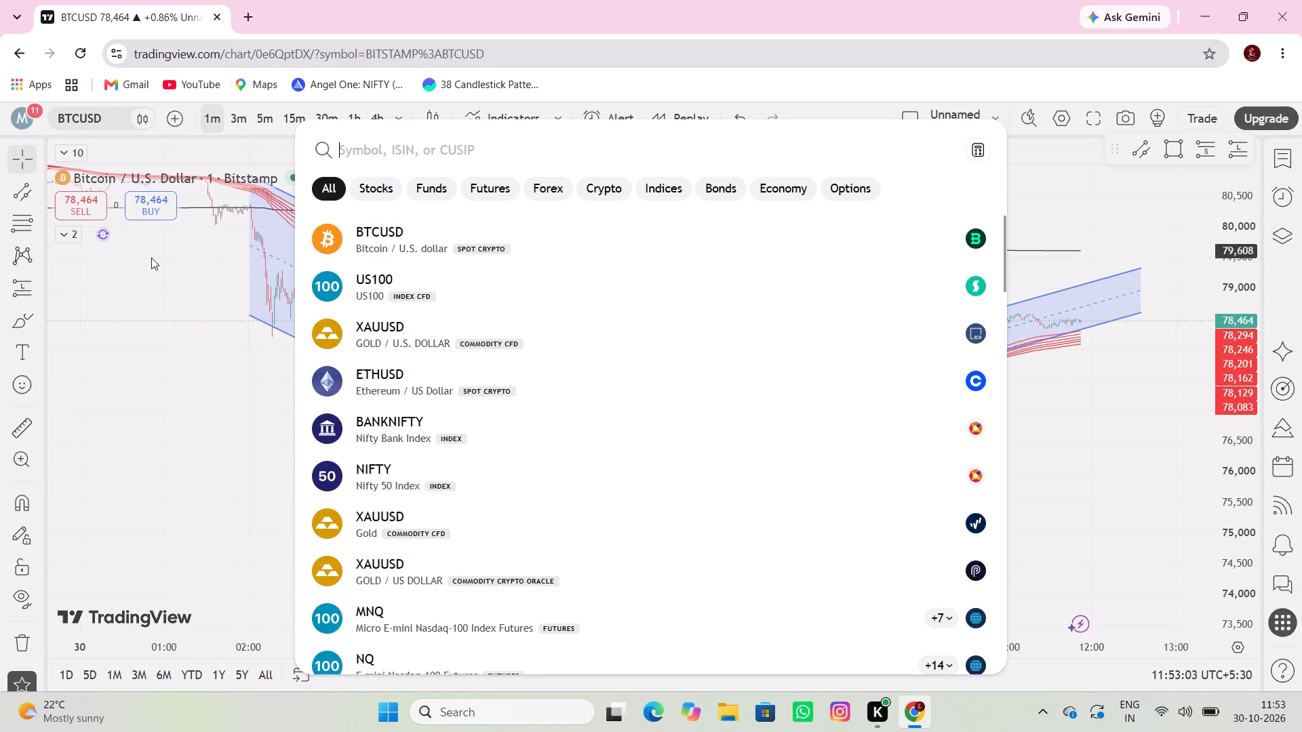
{"action": "left_click", "coordinate": [369, 300]}
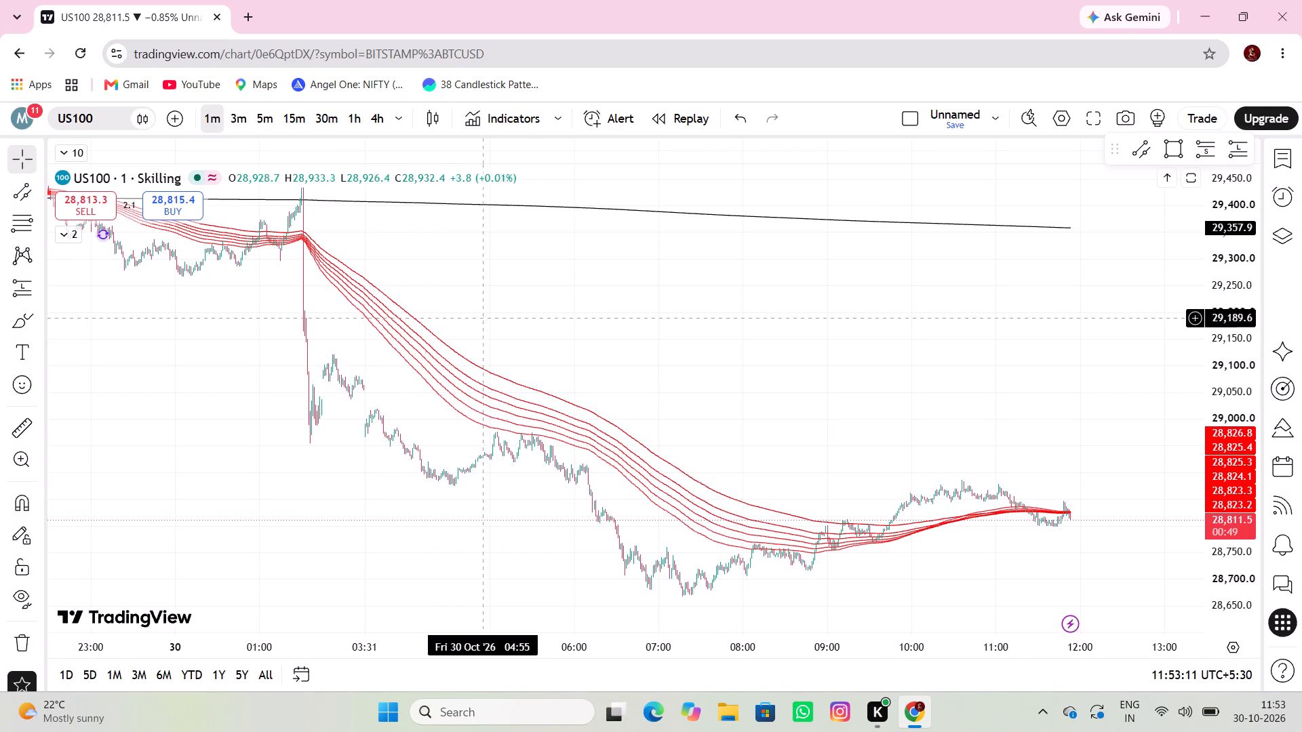
Measure the US100 overnight decline from about 29,290 at 01:34 to about 28,670 at 08:07, and clear the measurement.
{"action": "scroll", "coordinate": [488, 316], "scroll_direction": "up", "scroll_amount": 1}
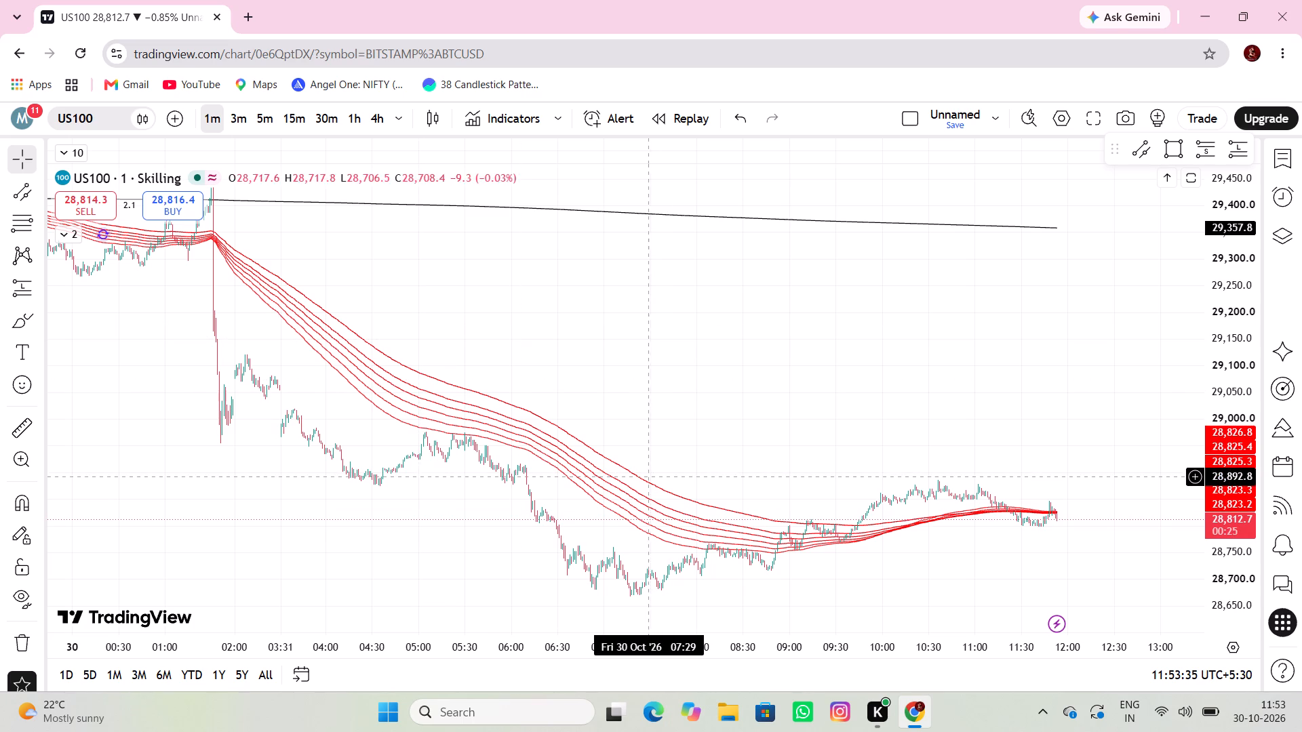
{"action": "scroll", "coordinate": [644, 460], "scroll_direction": "down", "scroll_amount": 4}
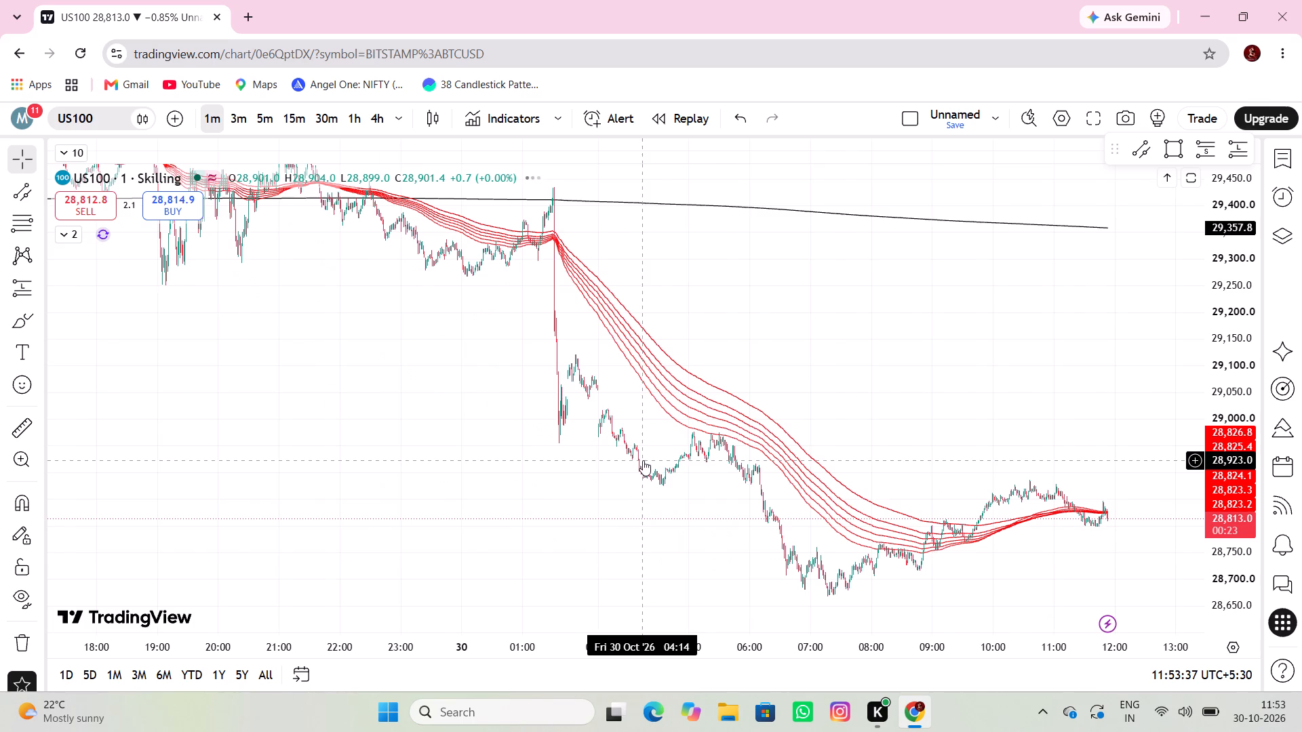
{"action": "scroll", "coordinate": [643, 460], "scroll_direction": "up", "scroll_amount": 2}
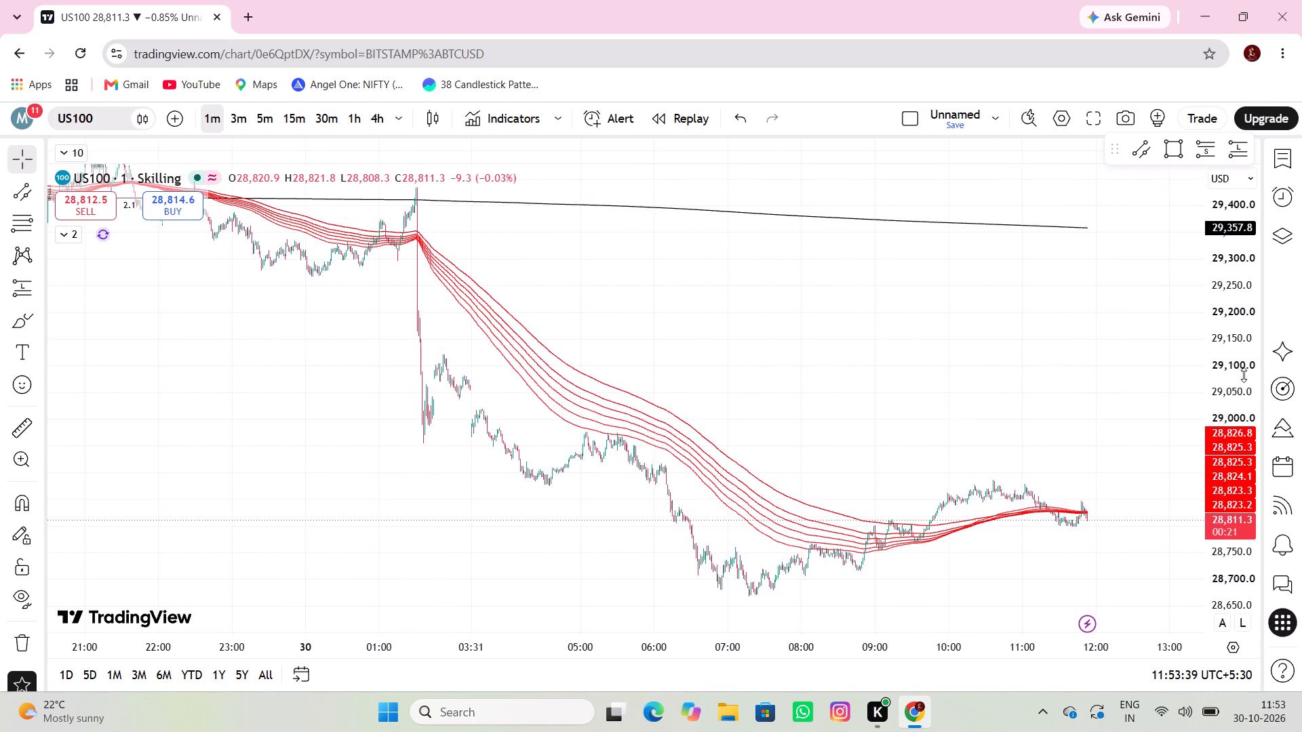
{"action": "scroll", "coordinate": [1239, 375], "scroll_direction": "down", "scroll_amount": 9}
{"action": "left_click_drag", "start_coordinate": [1102, 418], "coordinate": [1095, 420]}
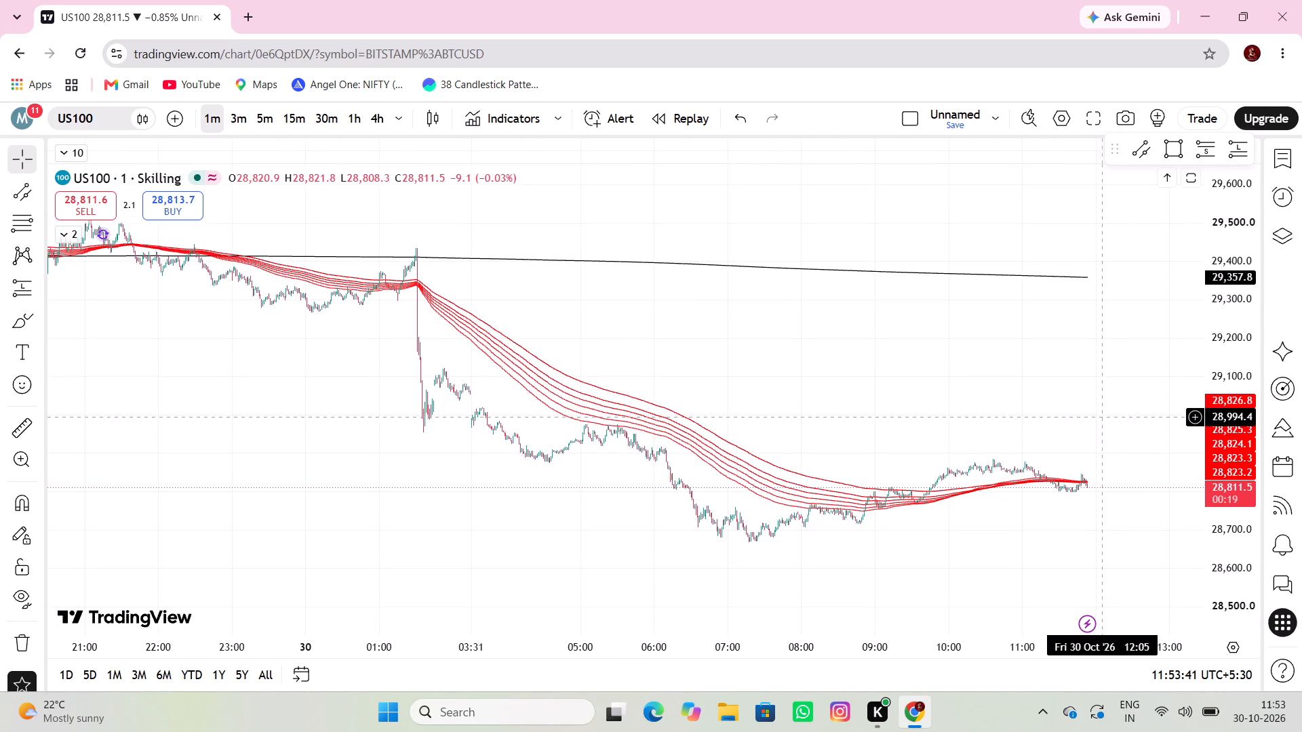
{"action": "left_click_drag", "start_coordinate": [1095, 420], "coordinate": [963, 394]}
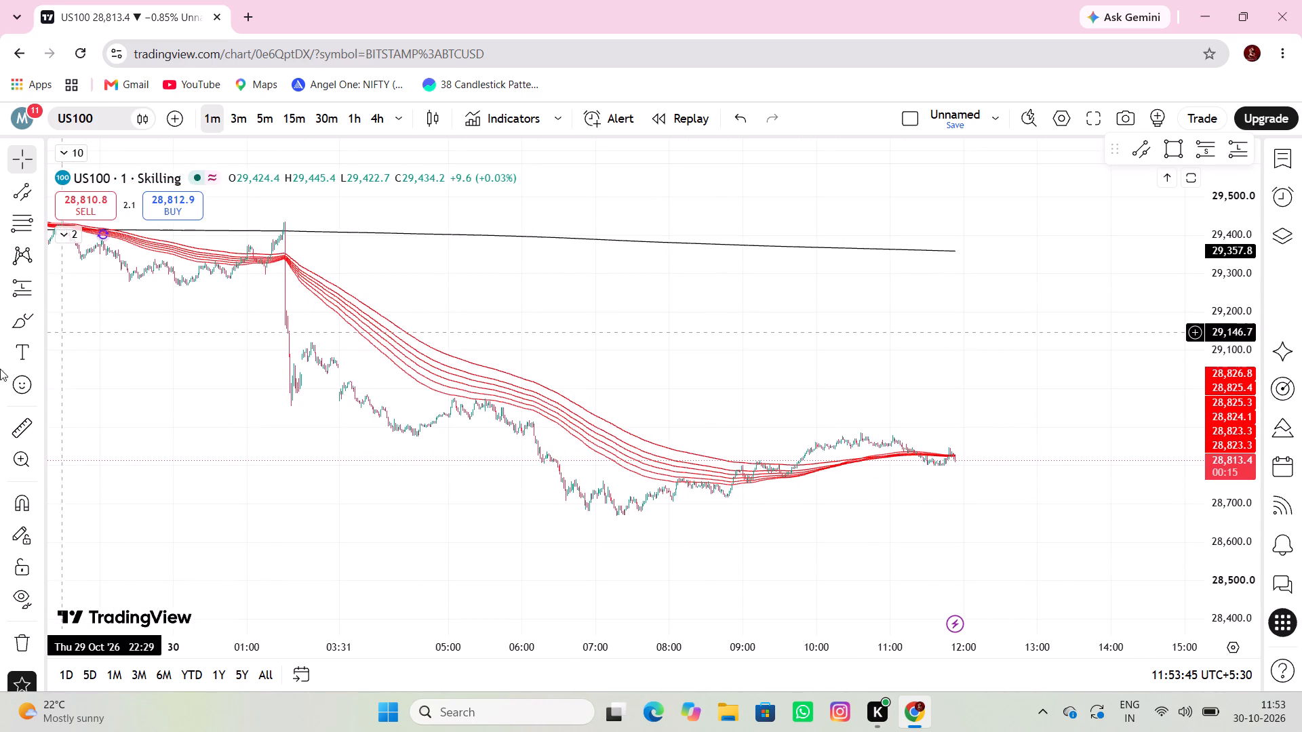
{"action": "left_click", "coordinate": [13, 430]}
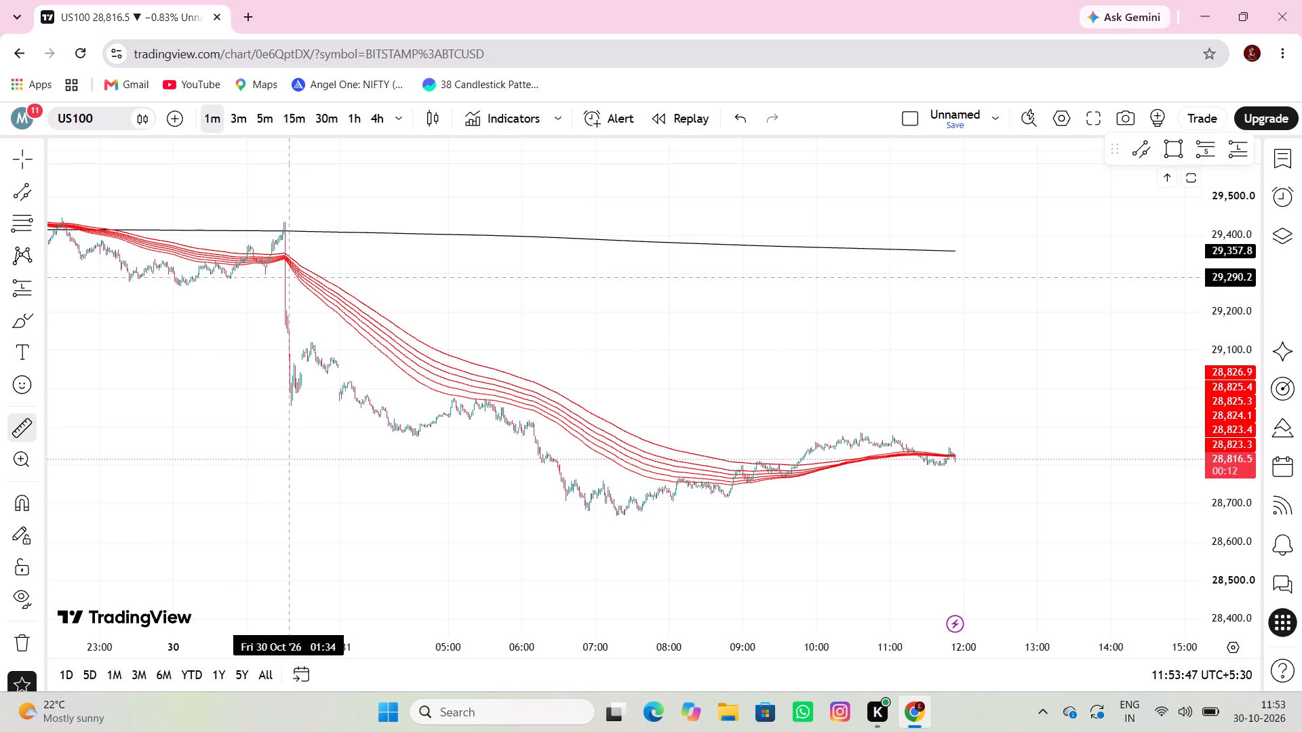
{"action": "left_click", "coordinate": [289, 277]}
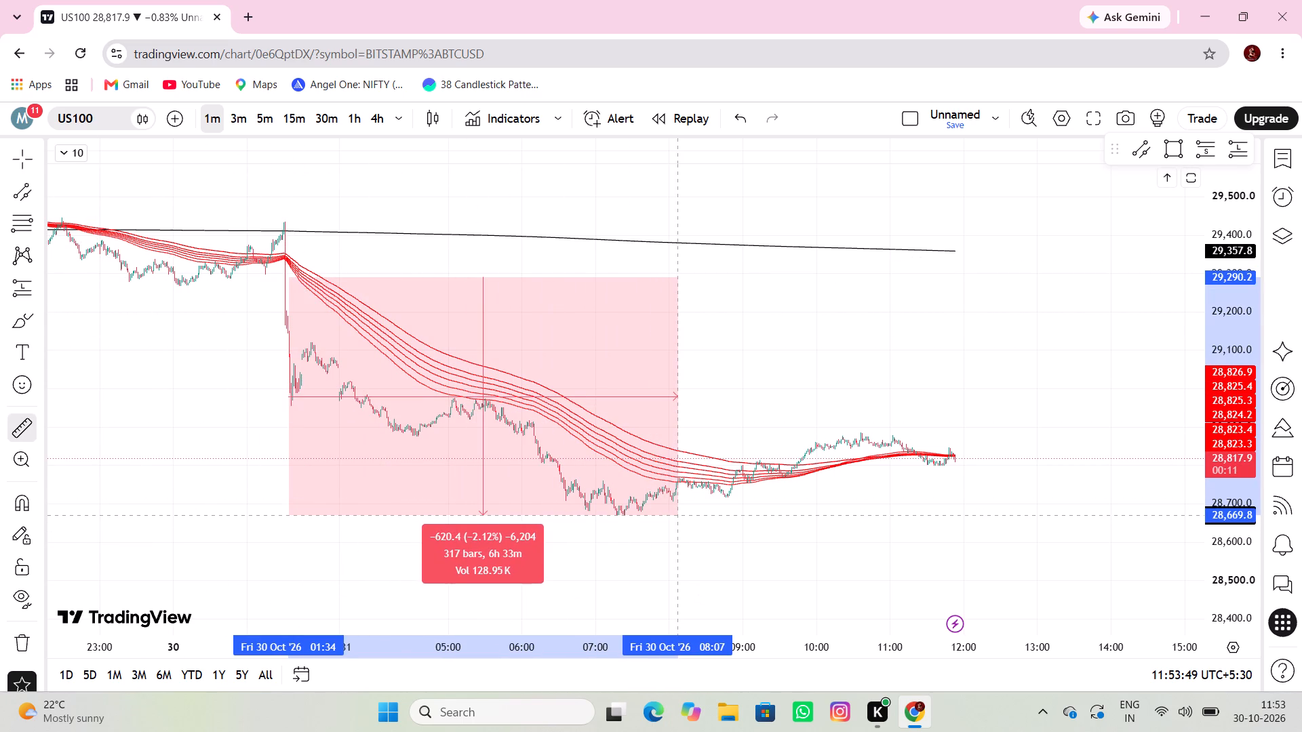
{"action": "left_click", "coordinate": [677, 514]}
{"action": "left_click", "coordinate": [774, 430]}
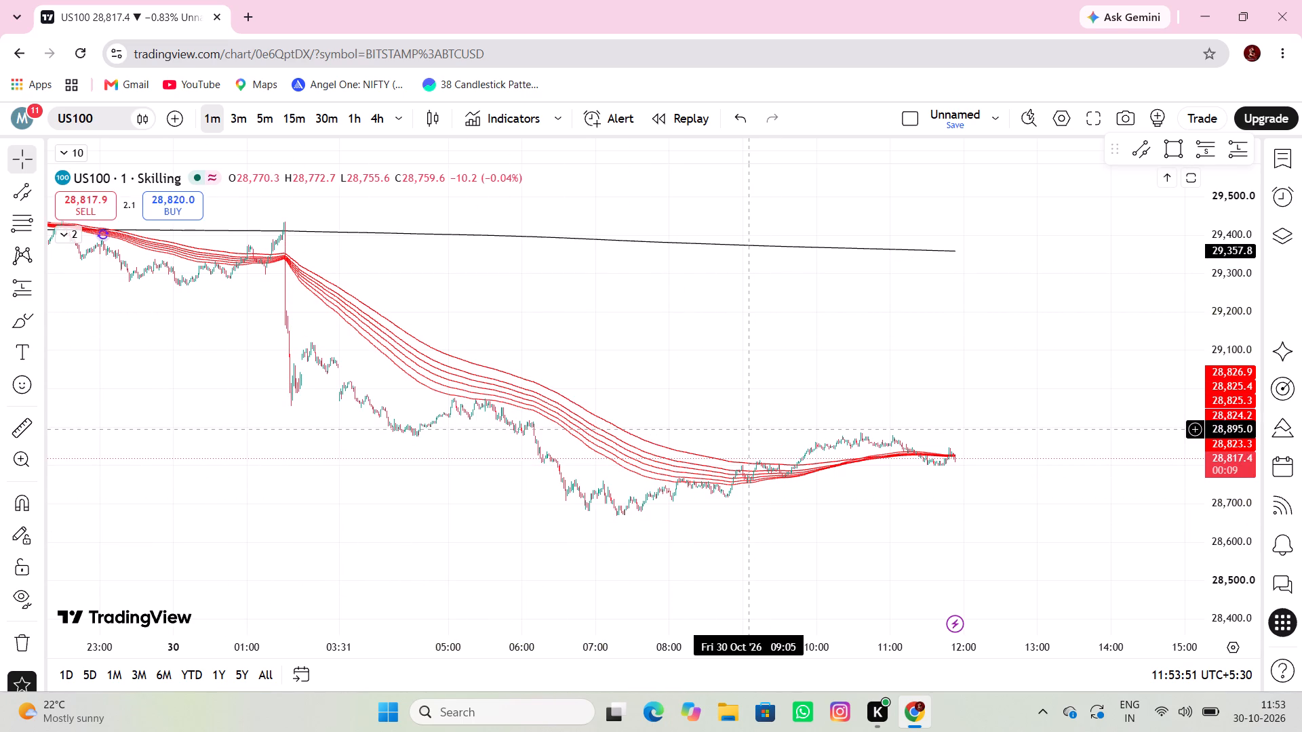
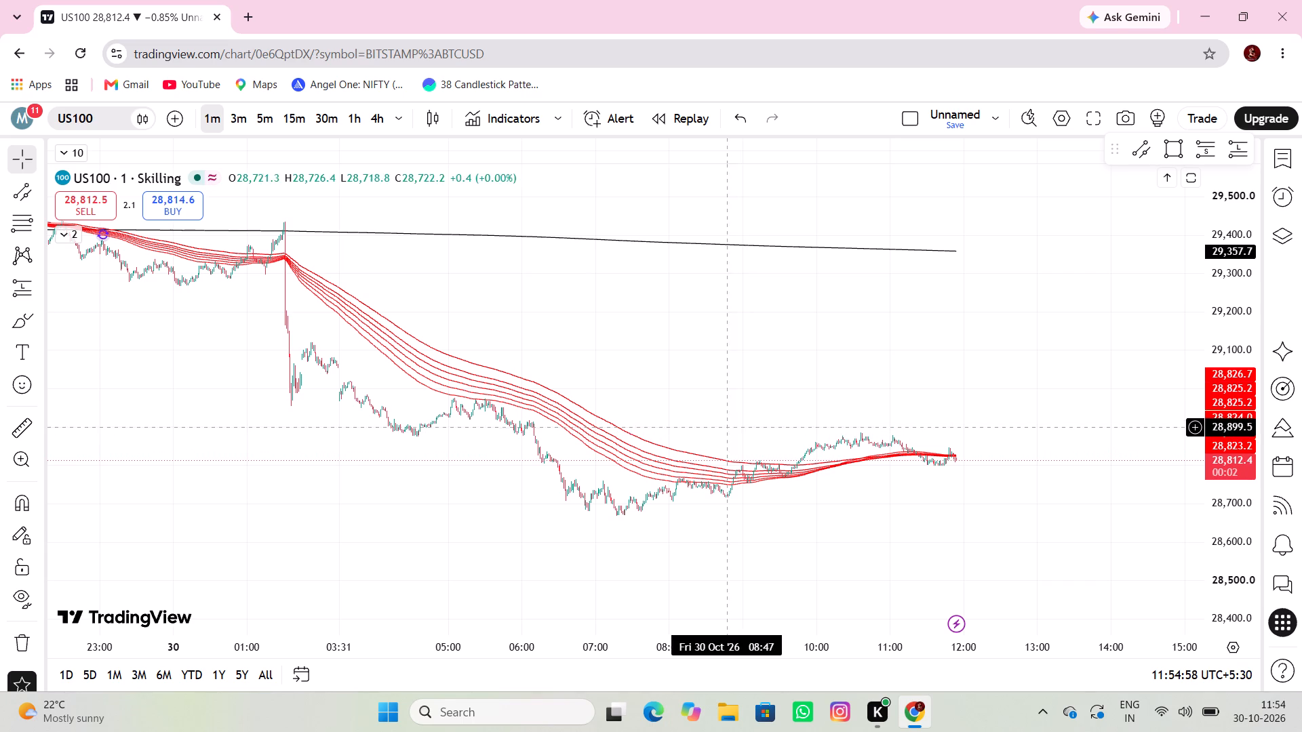
Examine the US100 price action before the 30 October drop, going back through 29 October to the evening of 28 October.
{"action": "scroll", "coordinate": [800, 427], "scroll_direction": "down", "scroll_amount": 3}
{"action": "left_click_drag", "start_coordinate": [669, 439], "coordinate": [686, 446]}
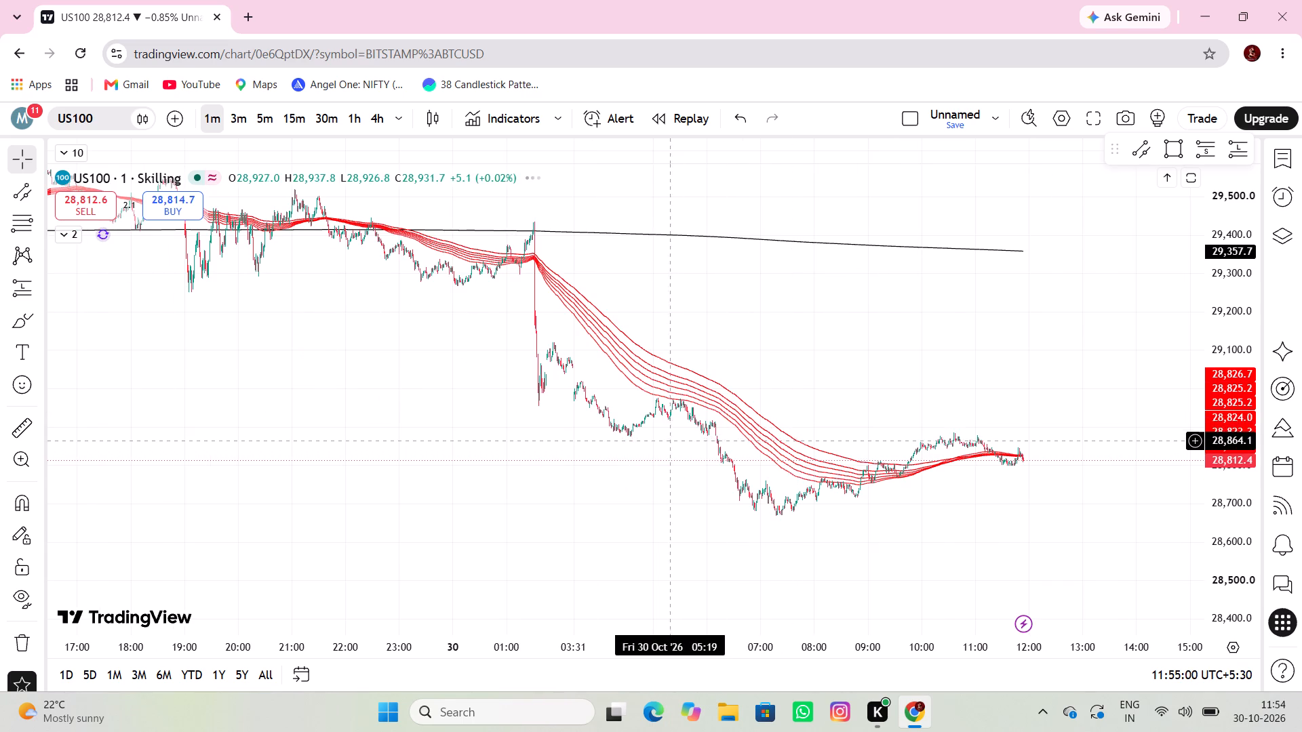
{"action": "left_click_drag", "start_coordinate": [686, 446], "coordinate": [924, 488]}
{"action": "left_click_drag", "start_coordinate": [818, 401], "coordinate": [975, 403]}
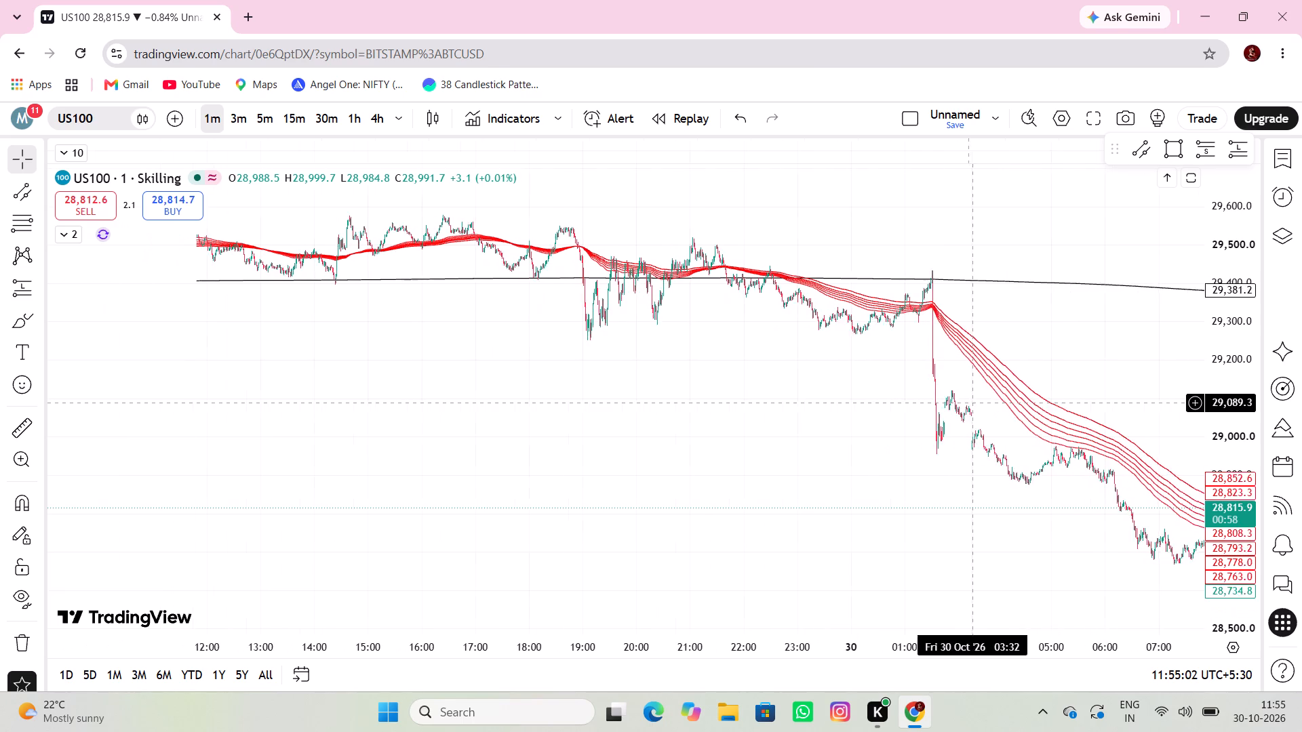
{"action": "left_click_drag", "start_coordinate": [975, 403], "coordinate": [985, 403]}
{"action": "left_click_drag", "start_coordinate": [830, 367], "coordinate": [892, 358]}
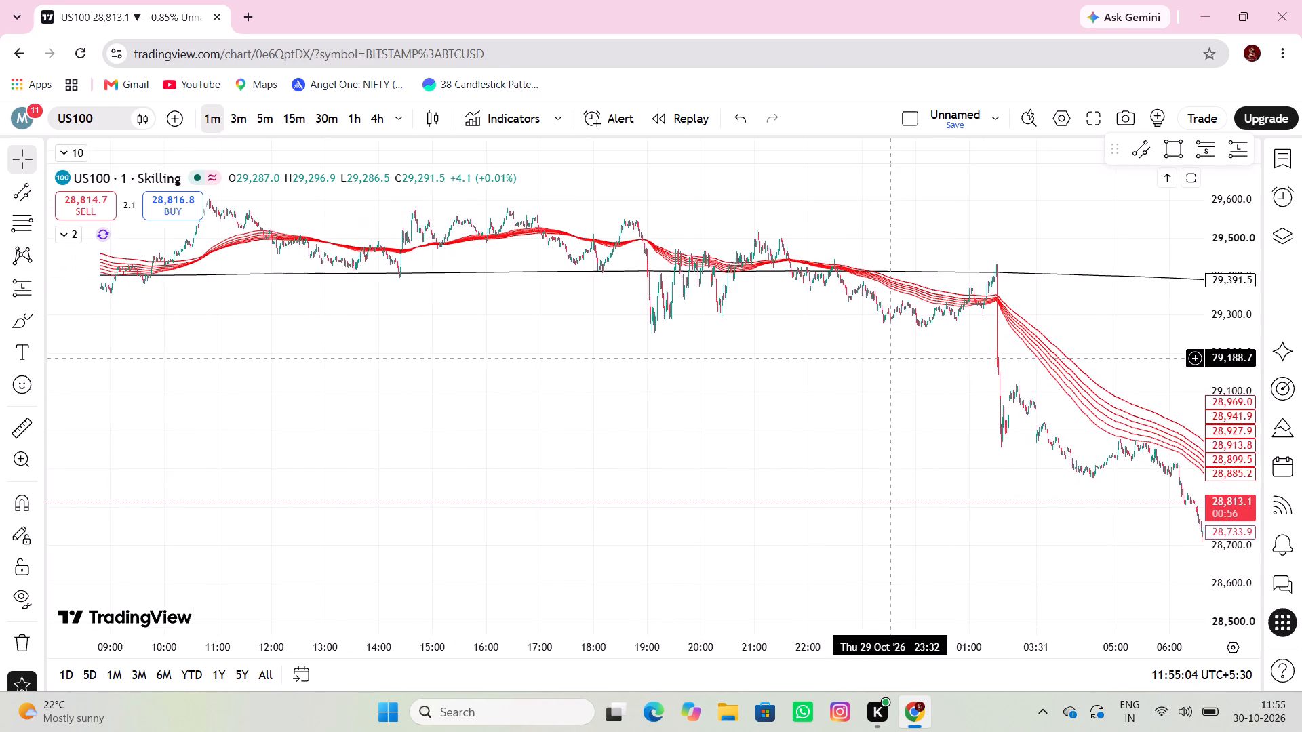
{"action": "left_click_drag", "start_coordinate": [892, 358], "coordinate": [892, 357]}
{"action": "left_click_drag", "start_coordinate": [694, 299], "coordinate": [955, 422]}
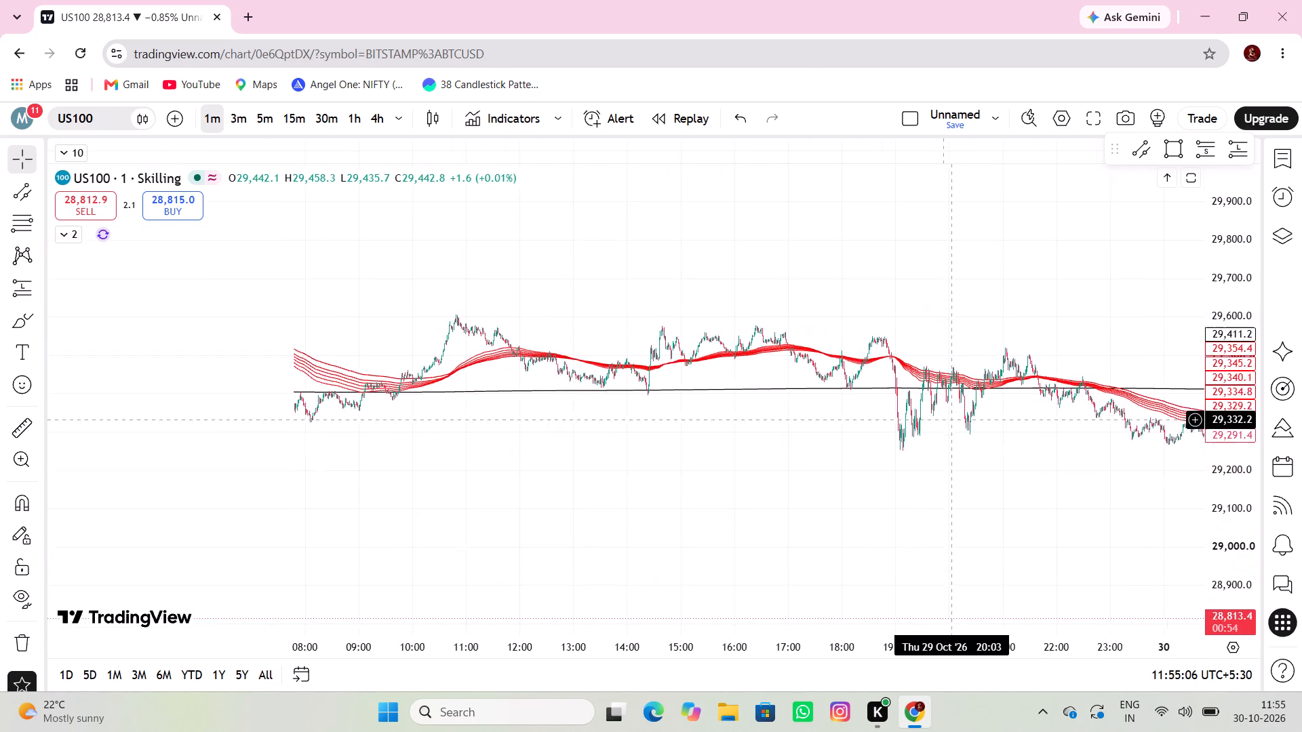
{"action": "left_click_drag", "start_coordinate": [955, 422], "coordinate": [956, 423]}
{"action": "left_click_drag", "start_coordinate": [632, 361], "coordinate": [797, 361]}
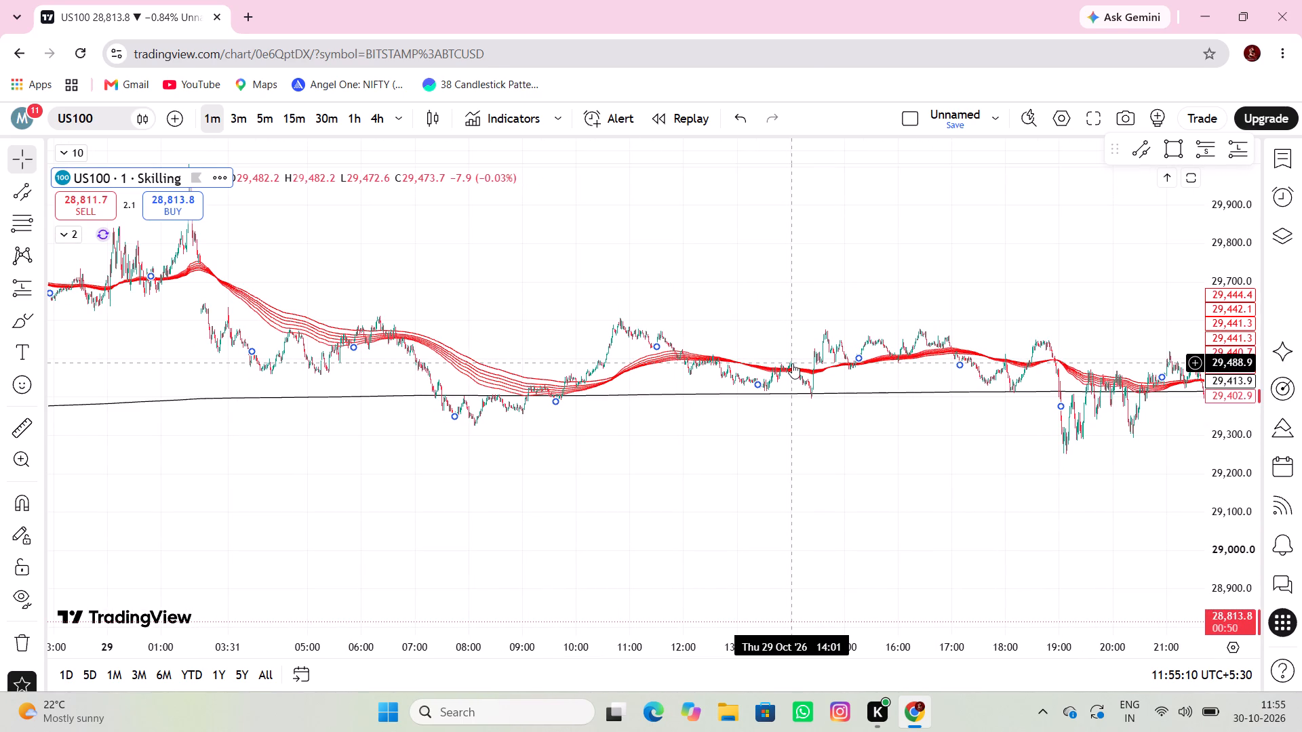
{"action": "left_click_drag", "start_coordinate": [757, 333], "coordinate": [866, 375]}
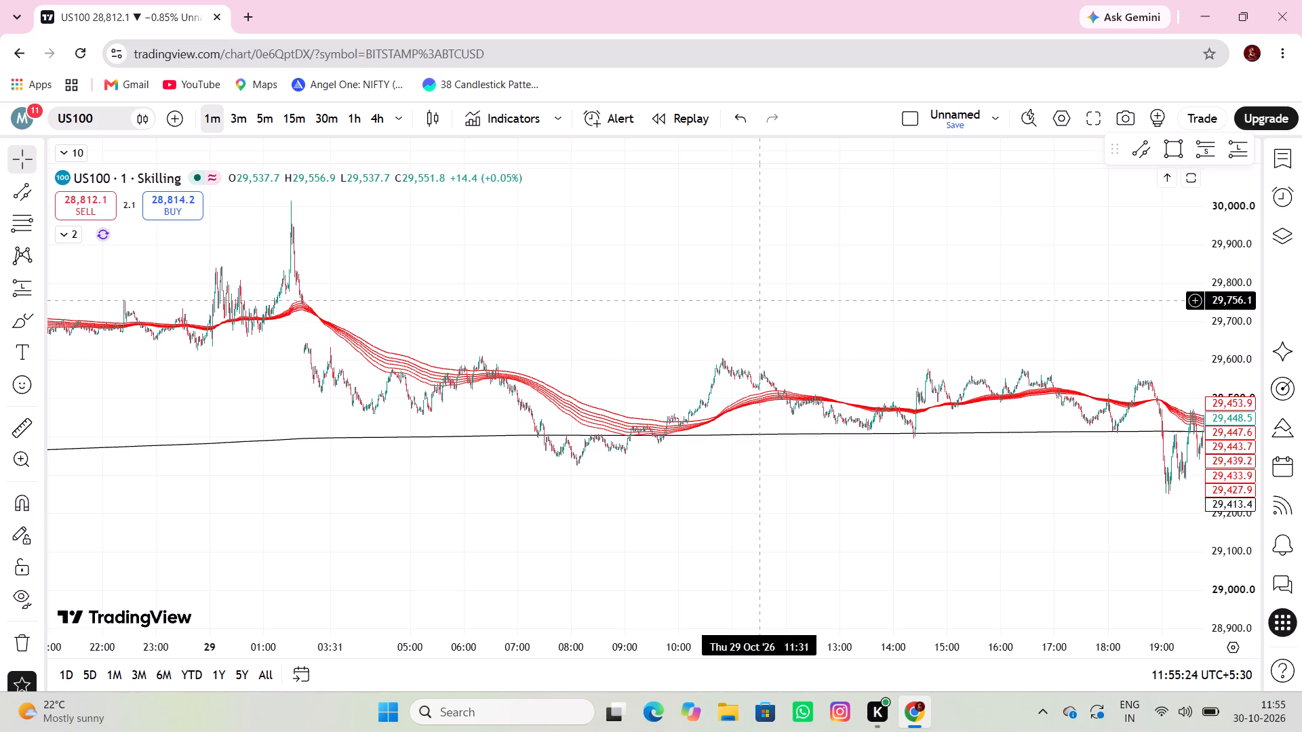
{"action": "left_click_drag", "start_coordinate": [778, 300], "coordinate": [922, 292]}
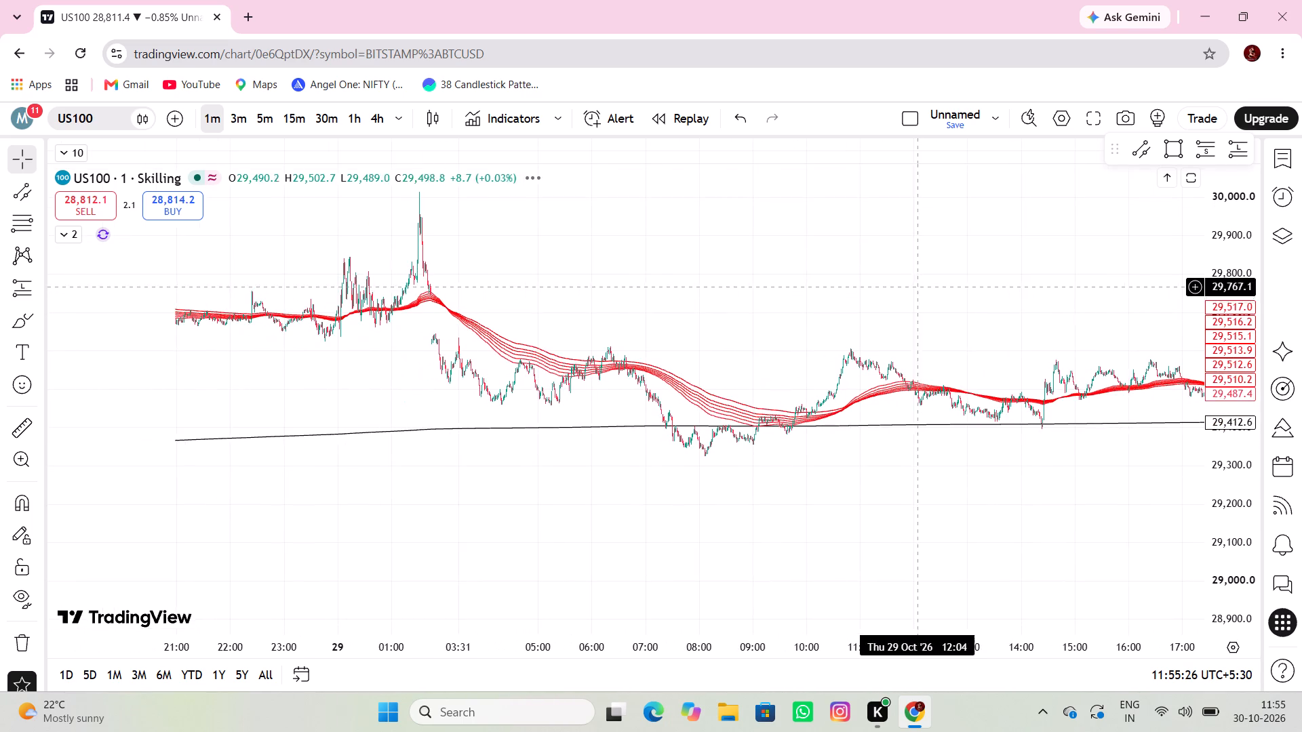
{"action": "left_click_drag", "start_coordinate": [719, 199], "coordinate": [1012, 238]}
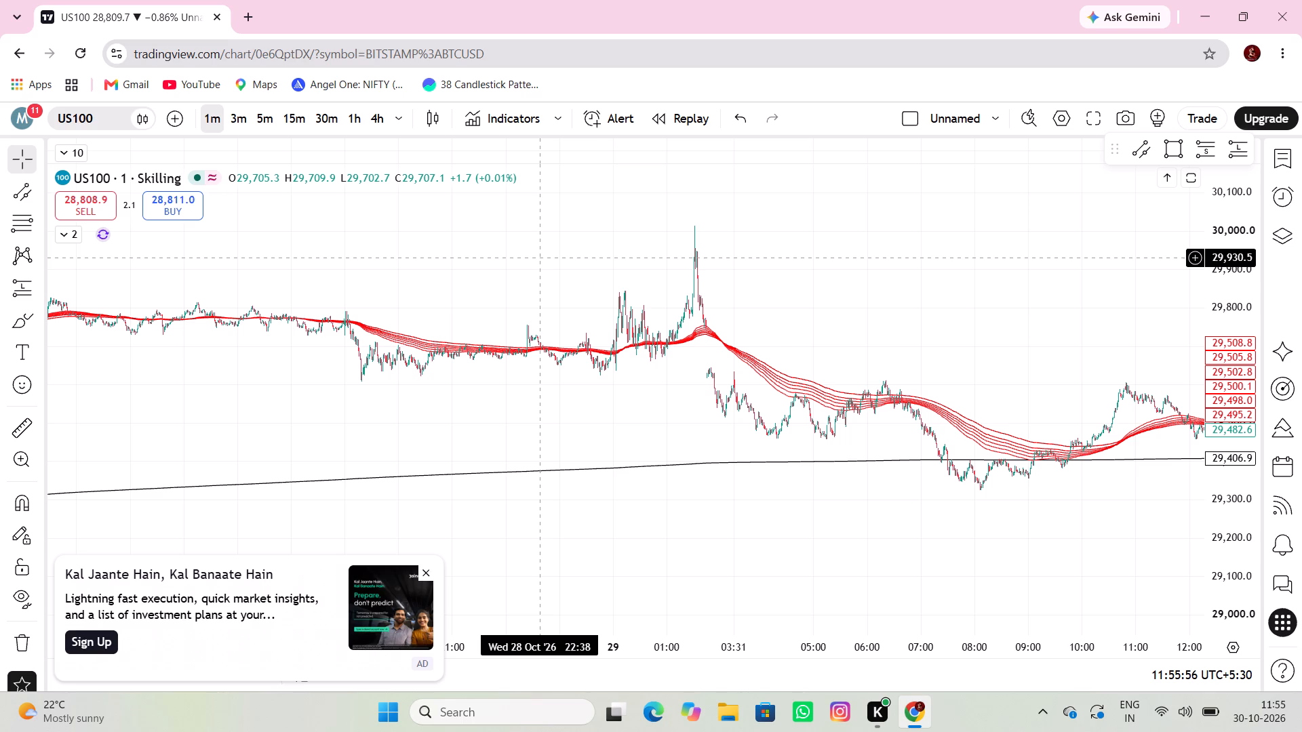
Examine the 29 October US100 decline and the price movement from it to the 30 October drop.
{"action": "left_click_drag", "start_coordinate": [540, 258], "coordinate": [380, 253]}
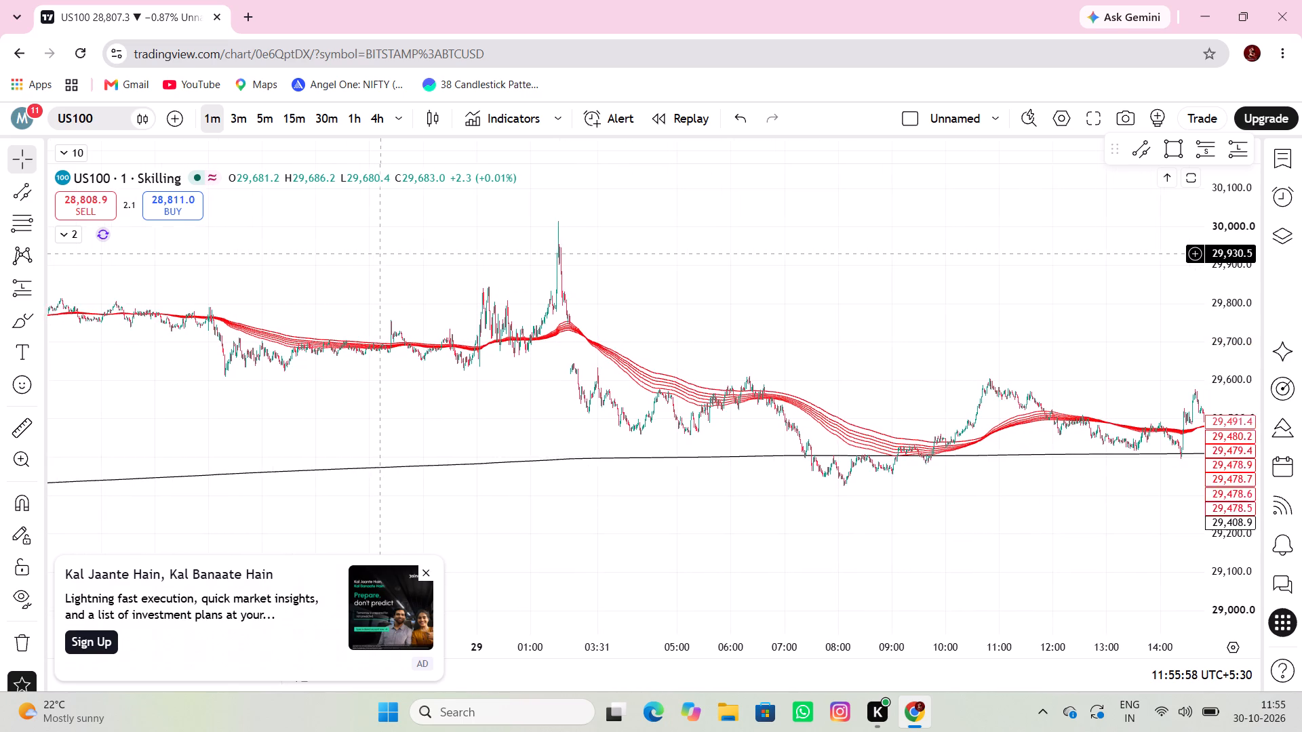
{"action": "left_click_drag", "start_coordinate": [380, 253], "coordinate": [365, 254]}
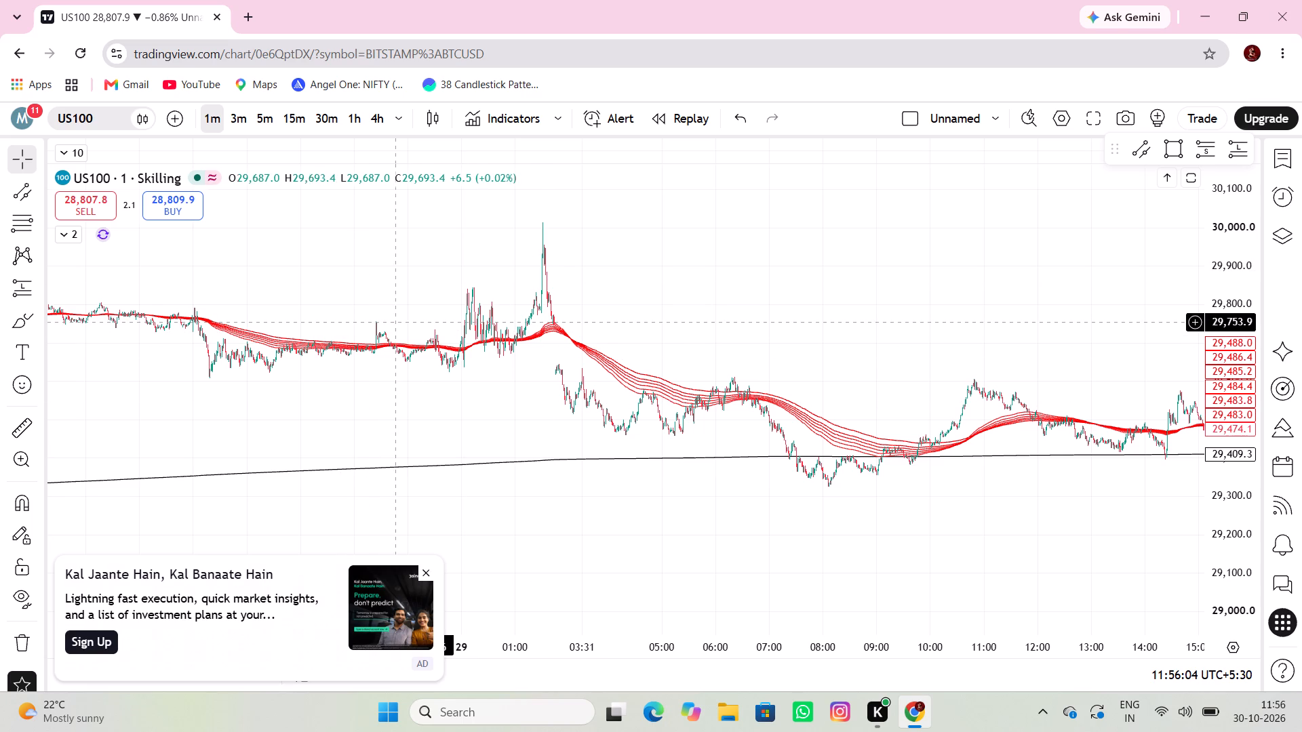
{"action": "left_click_drag", "start_coordinate": [640, 411], "coordinate": [677, 415]}
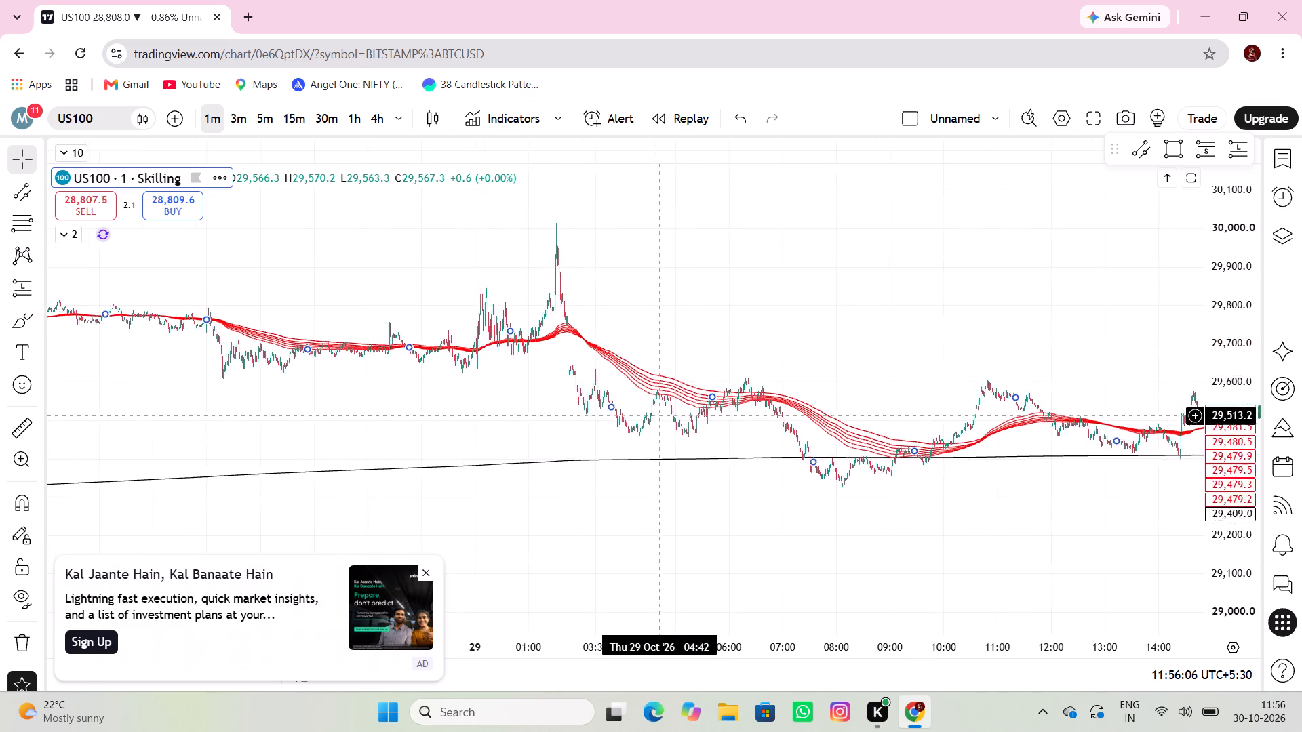
{"action": "left_click_drag", "start_coordinate": [677, 415], "coordinate": [764, 418]}
{"action": "left_click_drag", "start_coordinate": [732, 420], "coordinate": [635, 401]}
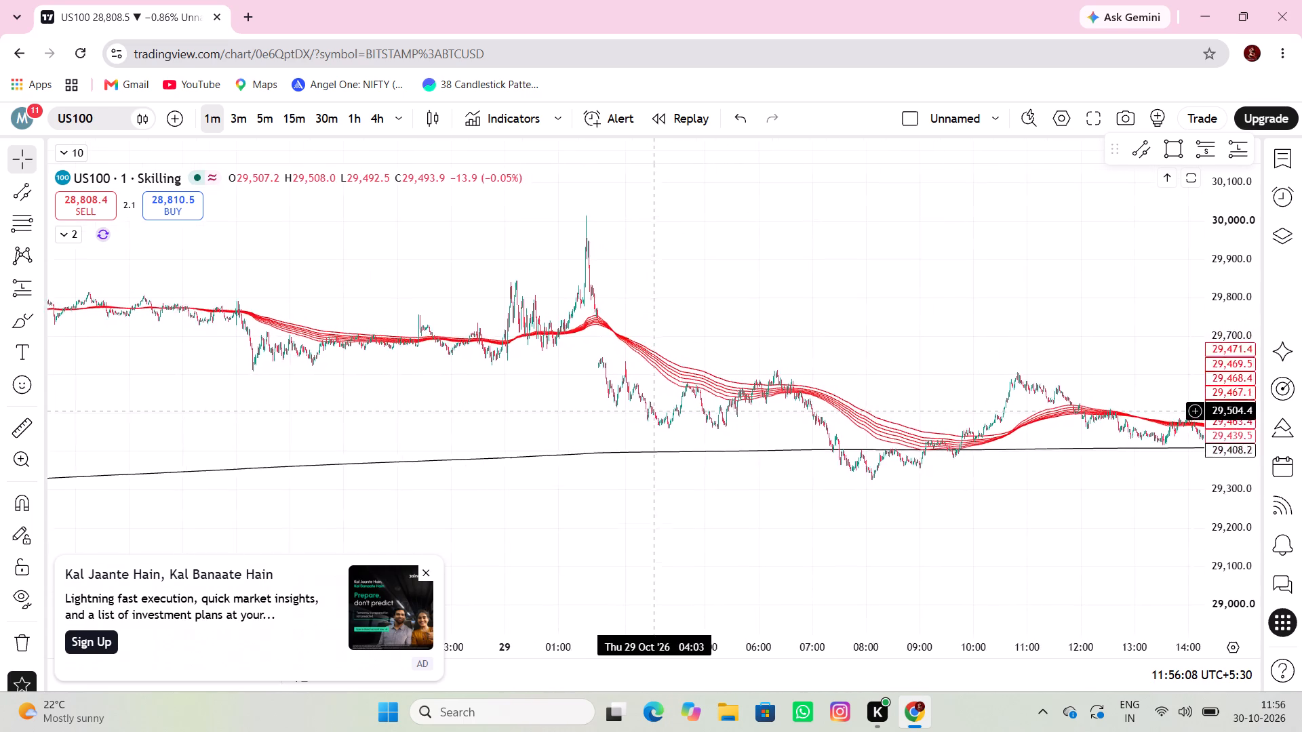
{"action": "left_click_drag", "start_coordinate": [635, 401], "coordinate": [562, 382]}
{"action": "scroll", "coordinate": [709, 437], "scroll_direction": "down", "scroll_amount": 4}
{"action": "left_click_drag", "start_coordinate": [842, 489], "coordinate": [646, 447]}
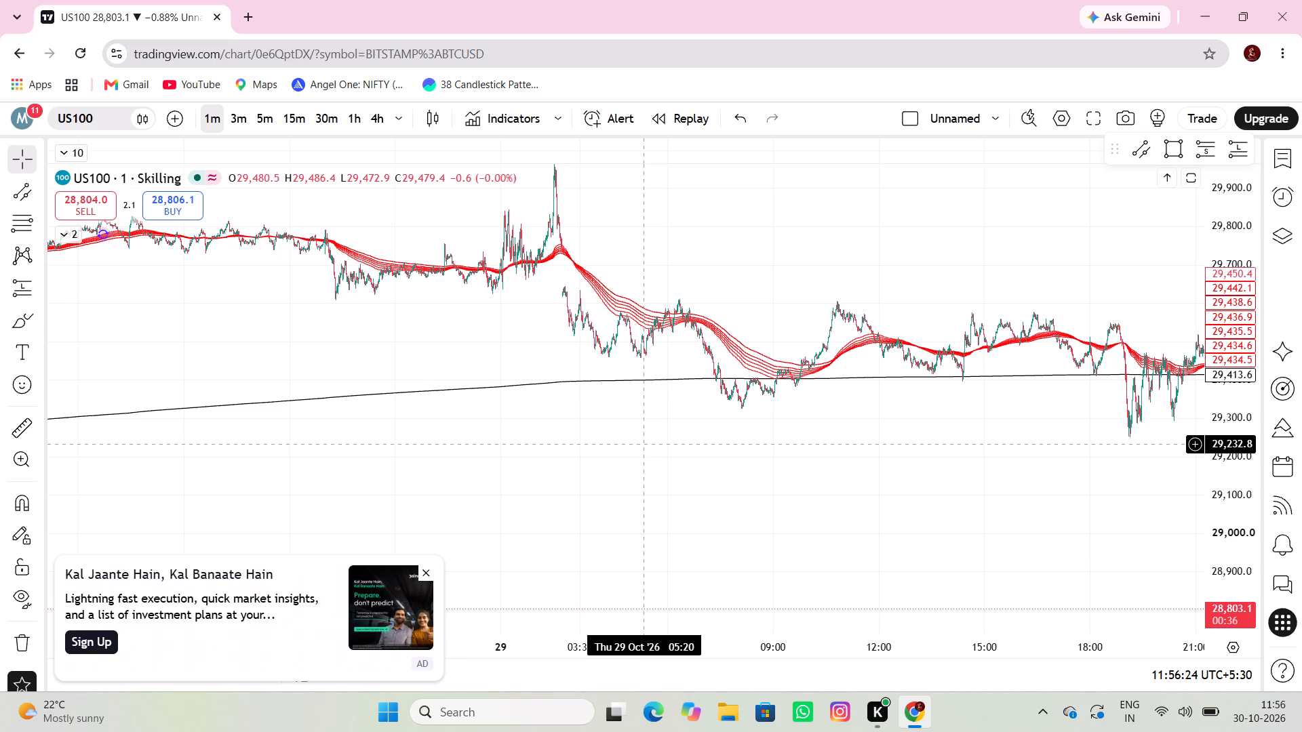
{"action": "left_click_drag", "start_coordinate": [686, 440], "coordinate": [662, 441]}
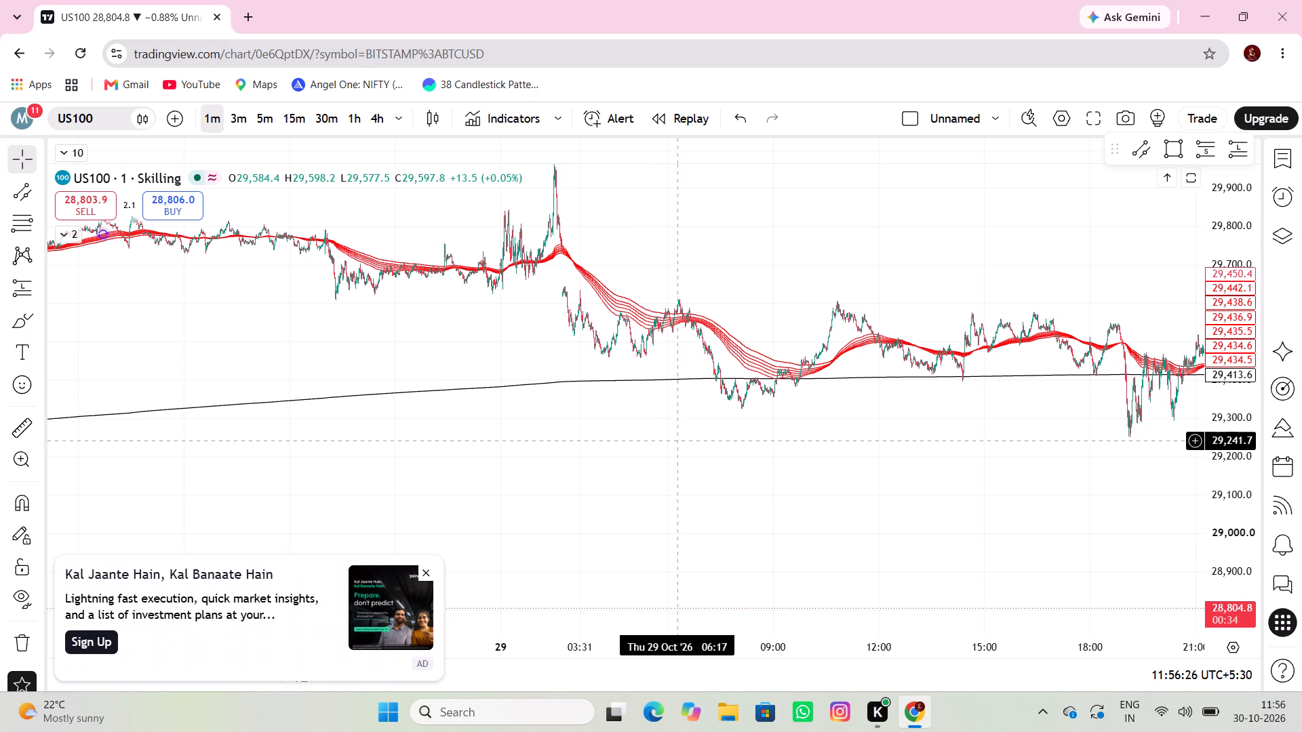
{"action": "left_click_drag", "start_coordinate": [662, 441], "coordinate": [641, 440]}
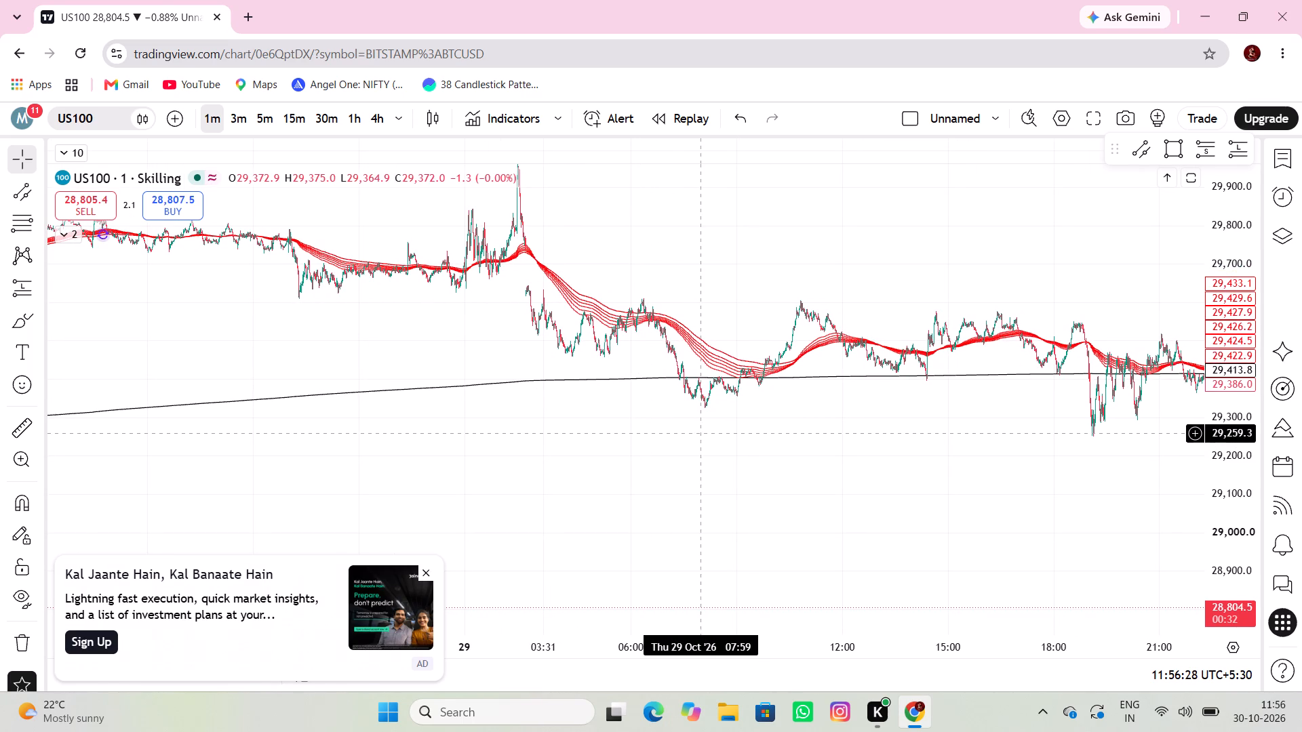
{"action": "left_click_drag", "start_coordinate": [697, 433], "coordinate": [611, 438]}
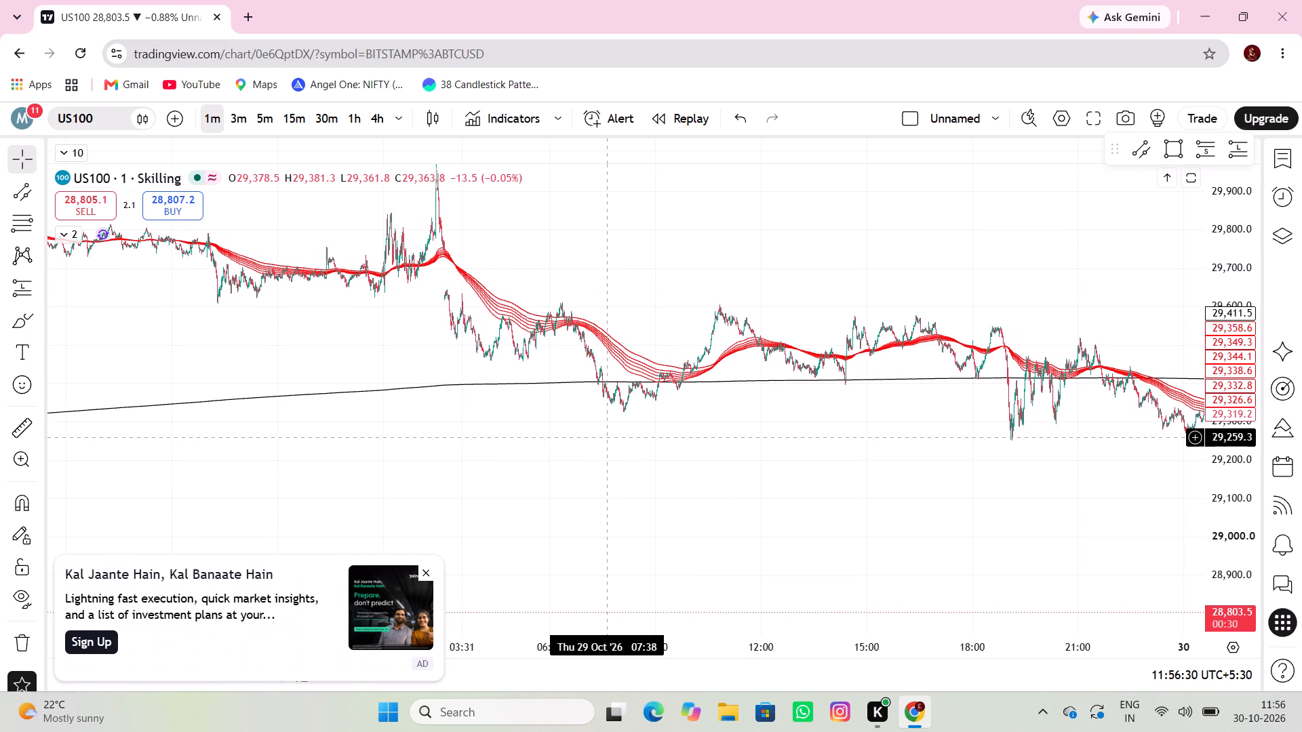
{"action": "left_click_drag", "start_coordinate": [645, 419], "coordinate": [552, 406]}
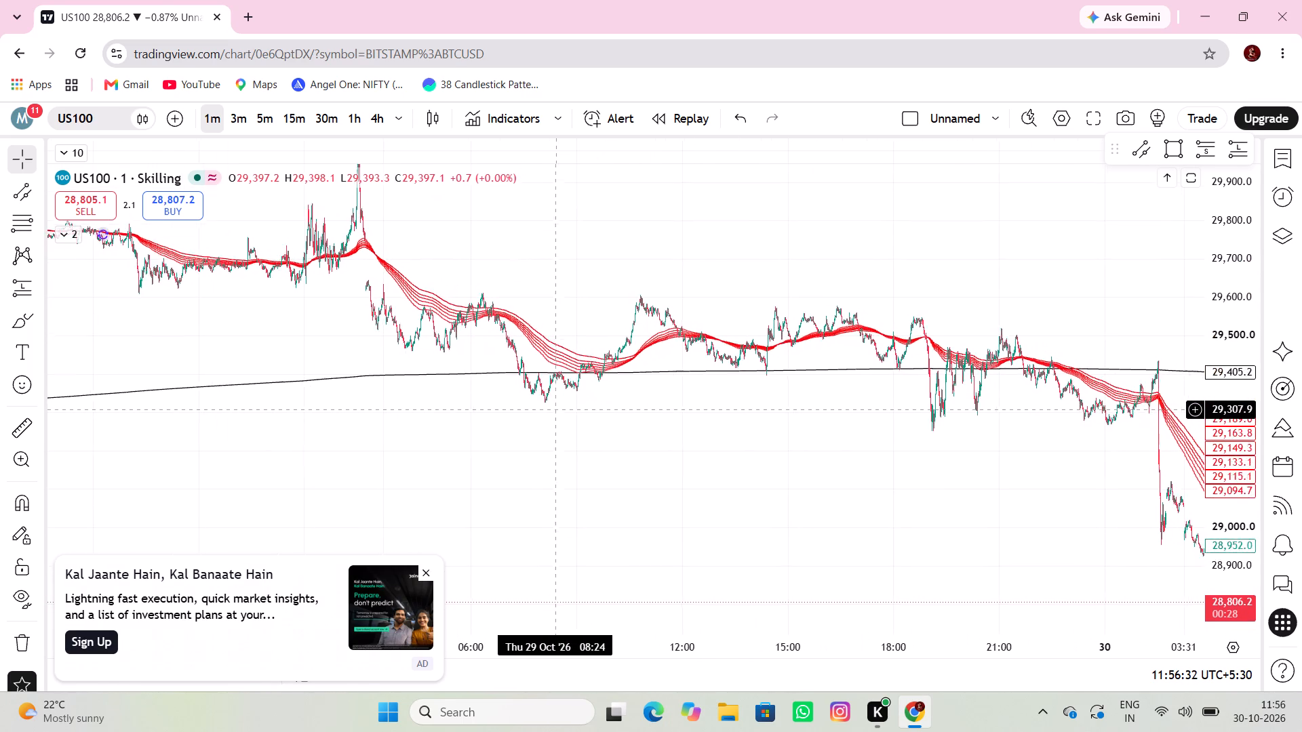
{"action": "left_click_drag", "start_coordinate": [552, 406], "coordinate": [550, 404]}
{"action": "left_click_drag", "start_coordinate": [665, 407], "coordinate": [526, 382]}
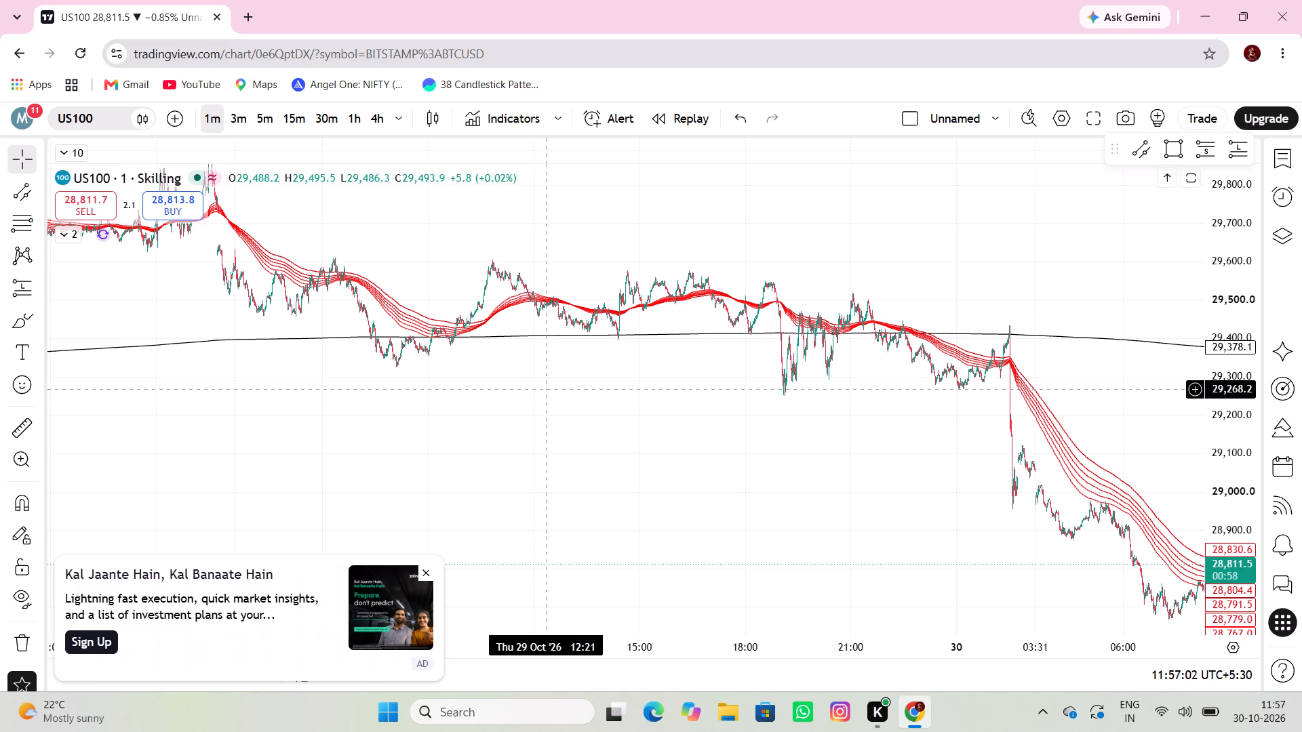
{"action": "left_click_drag", "start_coordinate": [547, 390], "coordinate": [749, 405]}
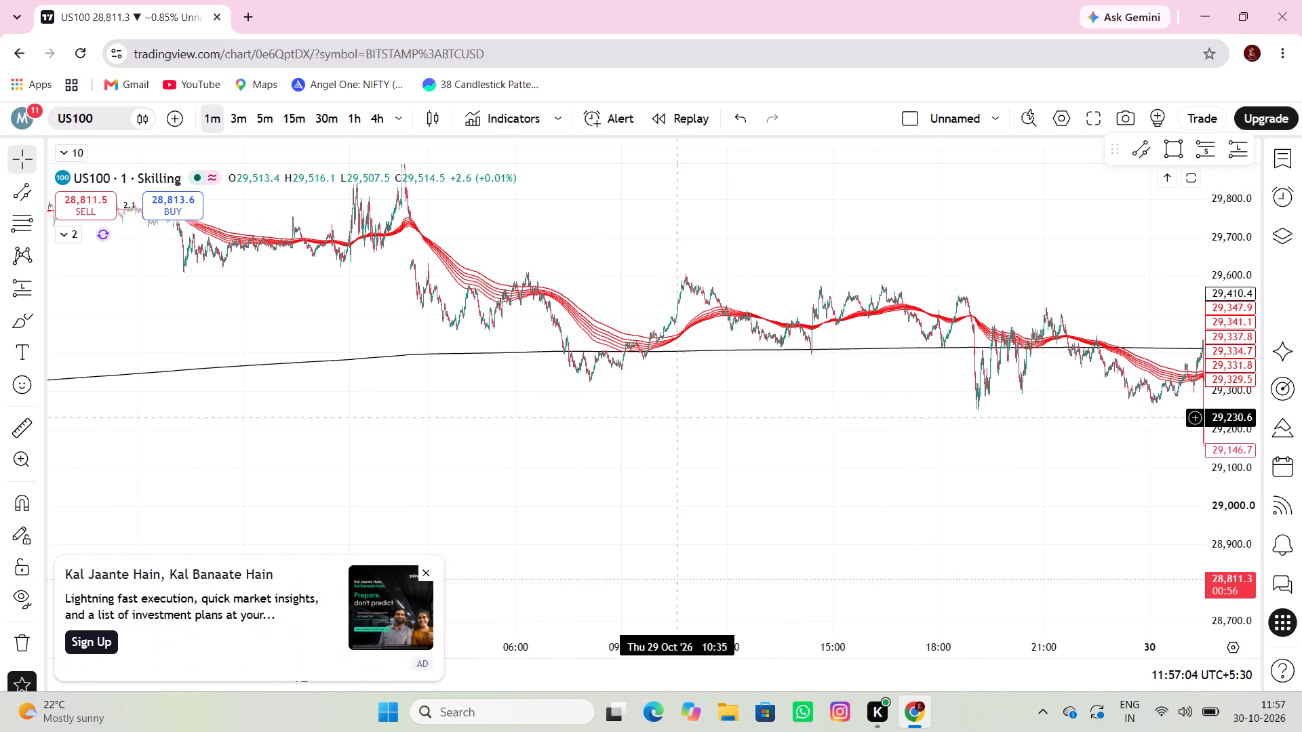
{"action": "left_click_drag", "start_coordinate": [660, 422], "coordinate": [721, 415]}
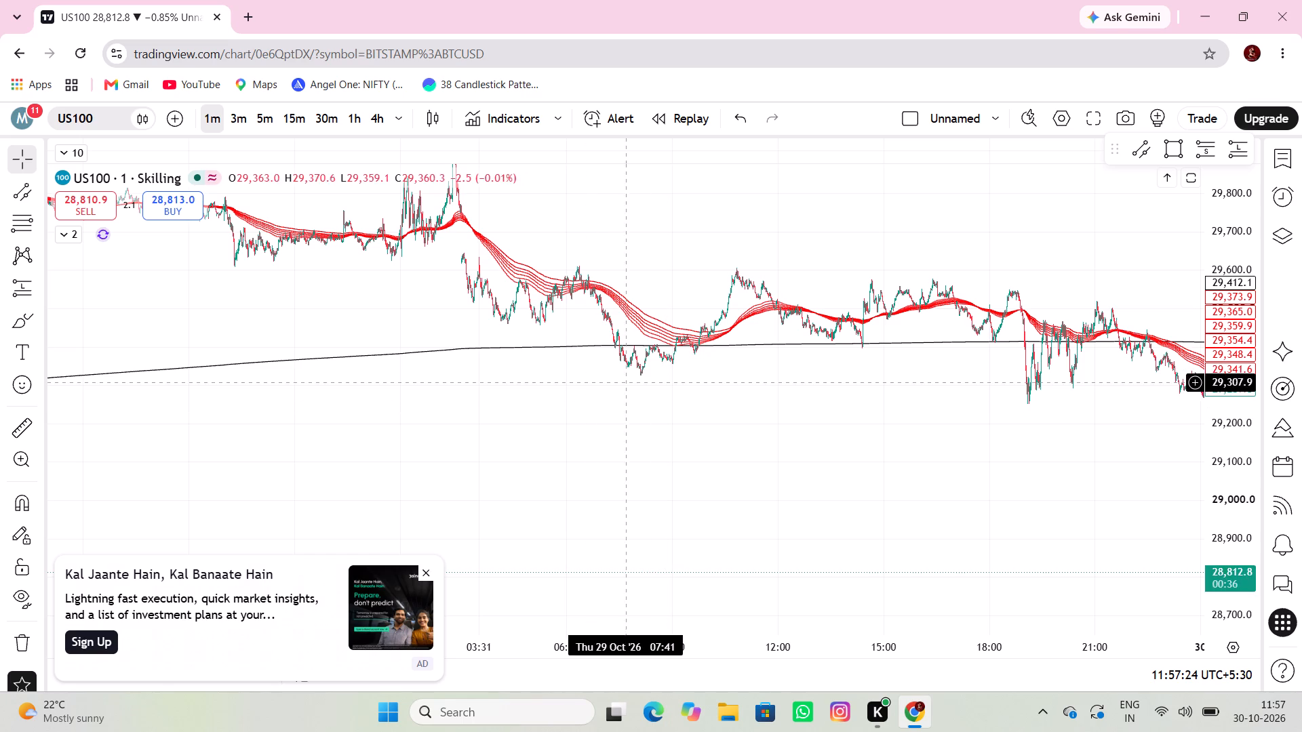
Measure the 29 October US100 decline from about 29,703 at 02:08 to about 29,328 at 07:19, and clear the measurement.
{"action": "left_click_drag", "start_coordinate": [645, 380], "coordinate": [869, 508]}
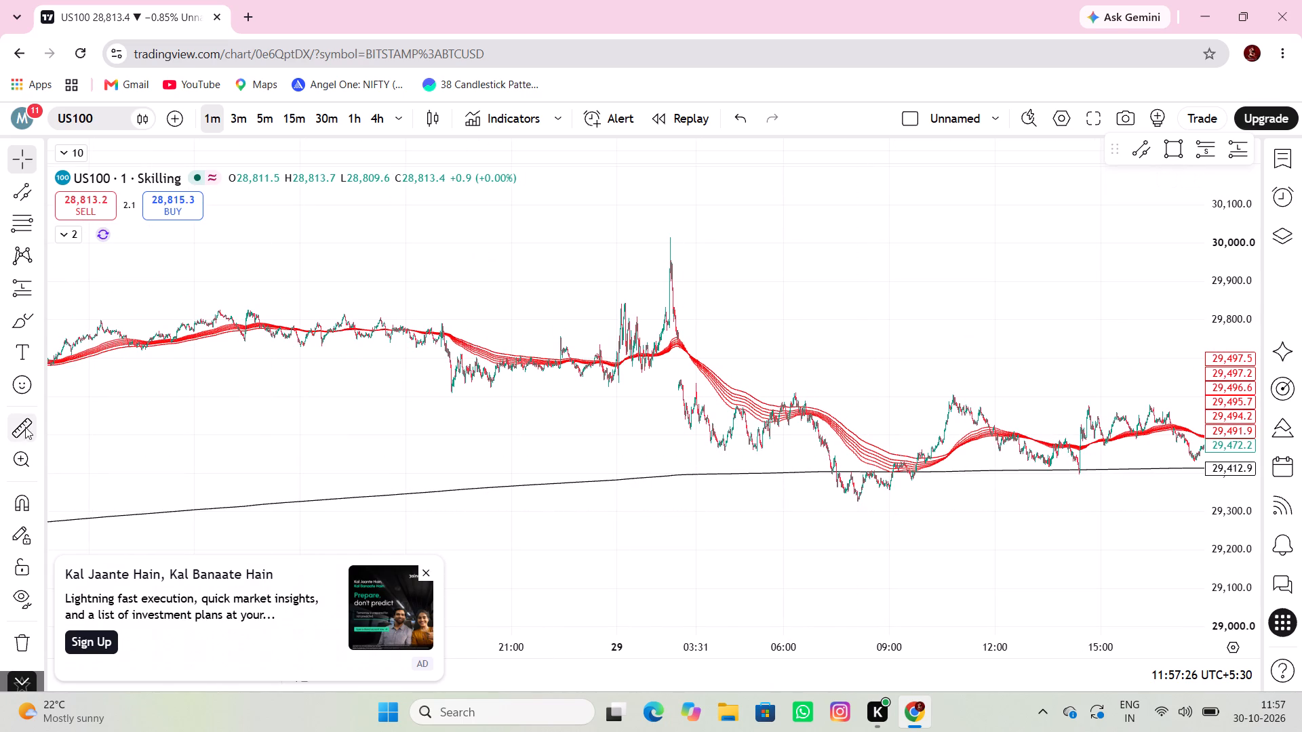
{"action": "left_click", "coordinate": [28, 427]}
{"action": "left_click", "coordinate": [684, 357]}
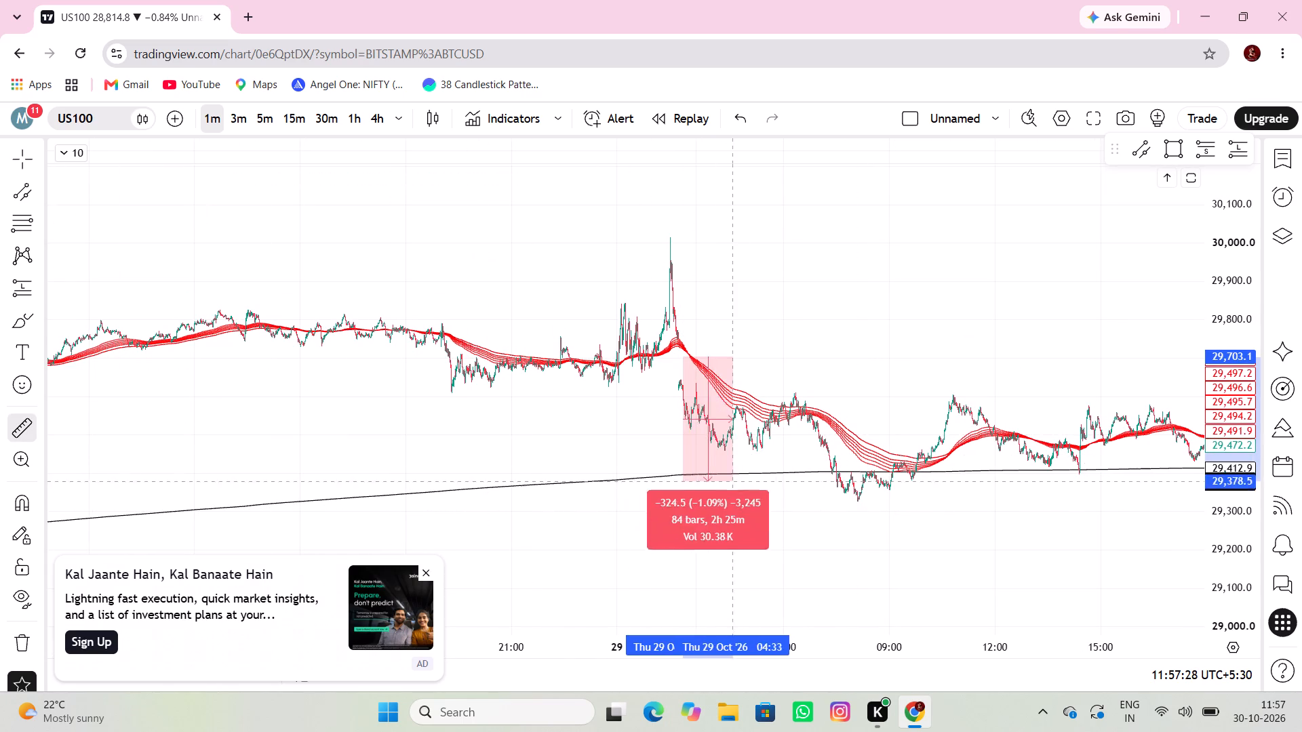
{"action": "left_click", "coordinate": [830, 501]}
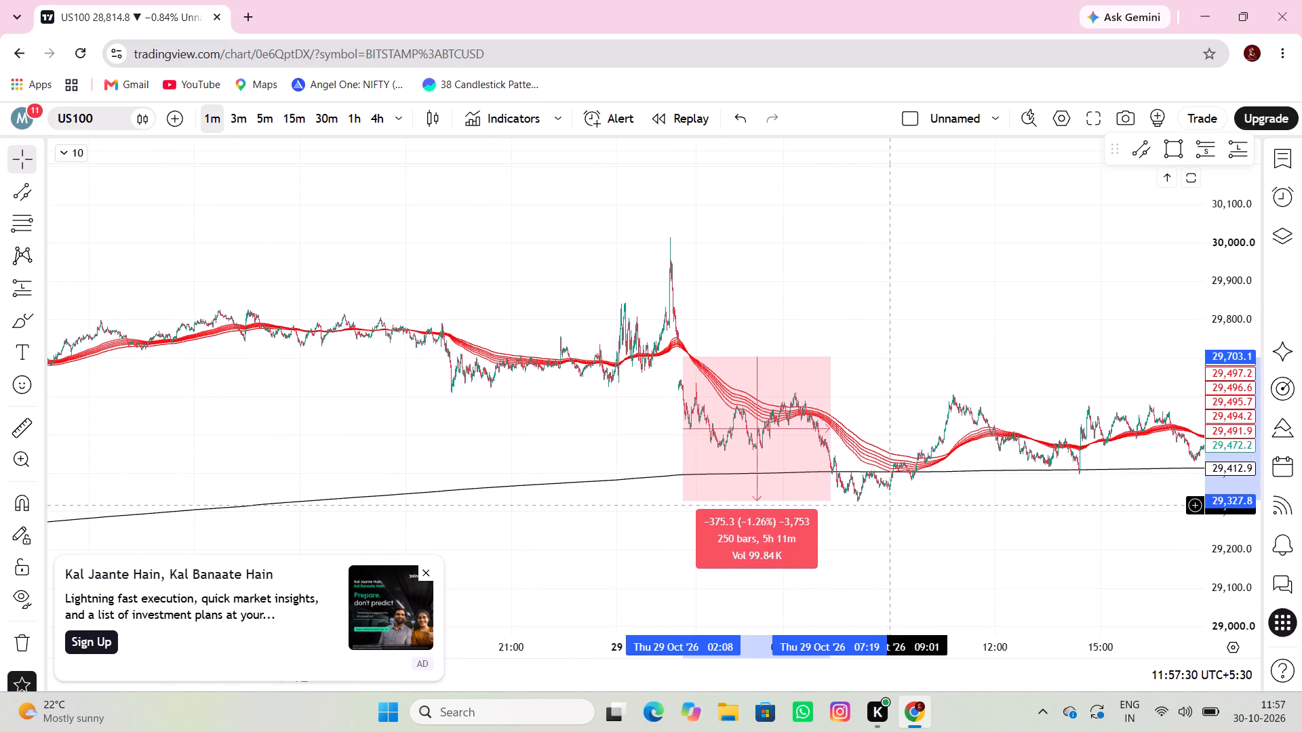
{"action": "left_click_drag", "start_coordinate": [831, 518], "coordinate": [761, 511]}
Draw a parallel channel over the 27 October decline, upper line from about 29,447 to 29,125 at 15:28, lower line from 29,315 to 28,993.
{"action": "left_click_drag", "start_coordinate": [914, 544], "coordinate": [861, 585]}
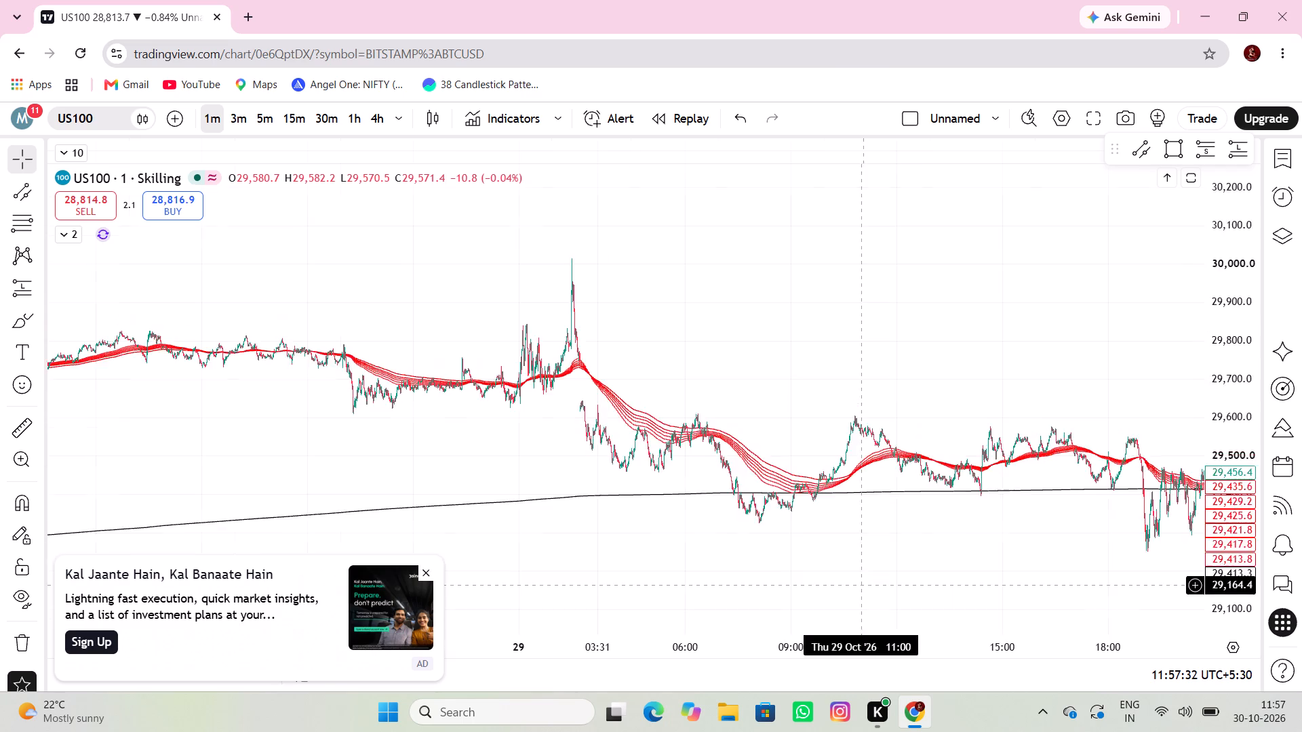
{"action": "left_click_drag", "start_coordinate": [861, 585], "coordinate": [921, 554]}
{"action": "scroll", "coordinate": [774, 546], "scroll_direction": "down", "scroll_amount": 5}
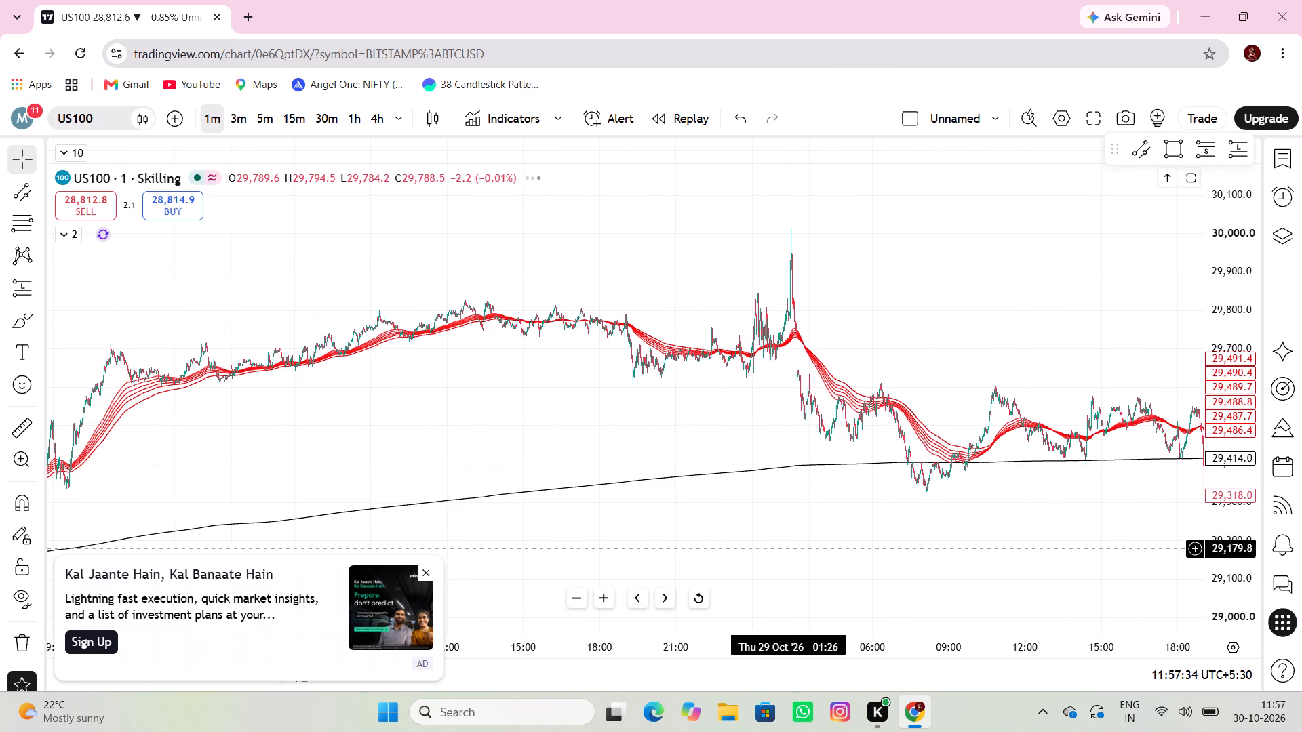
{"action": "scroll", "coordinate": [789, 546], "scroll_direction": "down", "scroll_amount": 3}
{"action": "scroll", "coordinate": [831, 443], "scroll_direction": "down", "scroll_amount": 5}
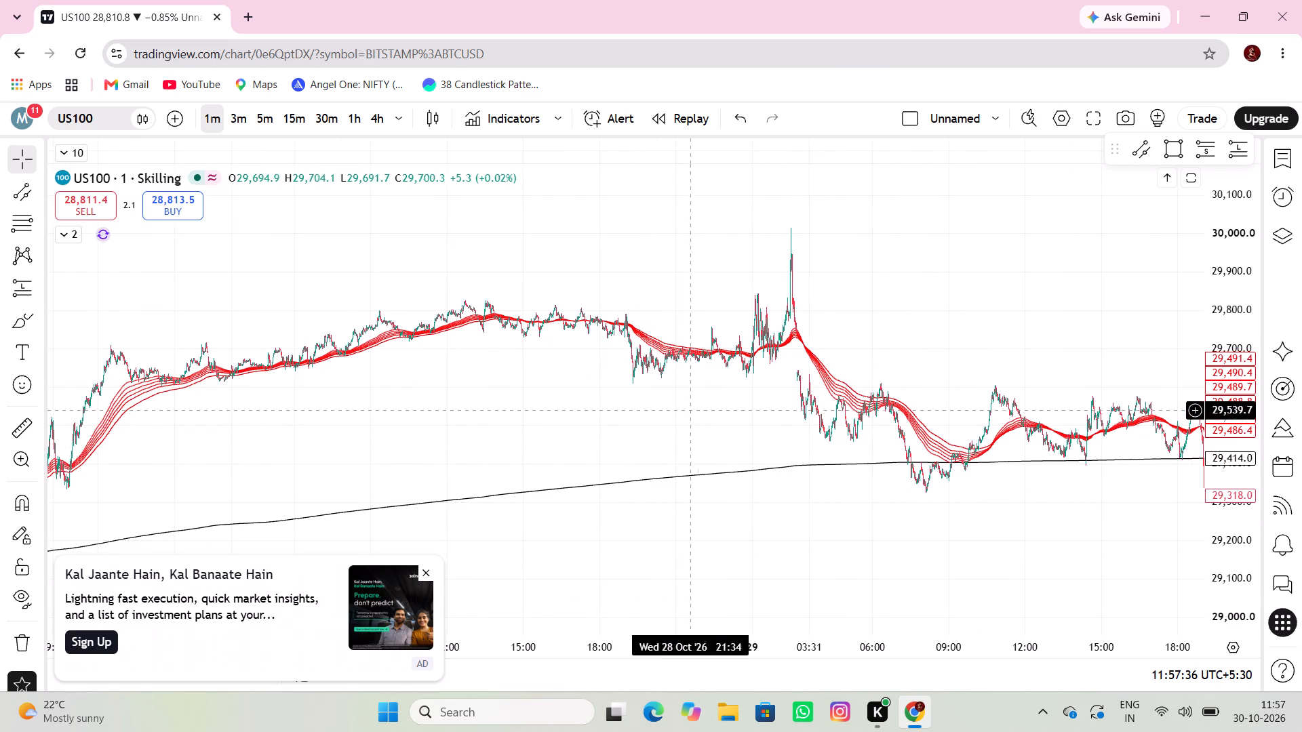
{"action": "left_click_drag", "start_coordinate": [568, 401], "coordinate": [886, 424]}
{"action": "left_click_drag", "start_coordinate": [570, 430], "coordinate": [854, 265]}
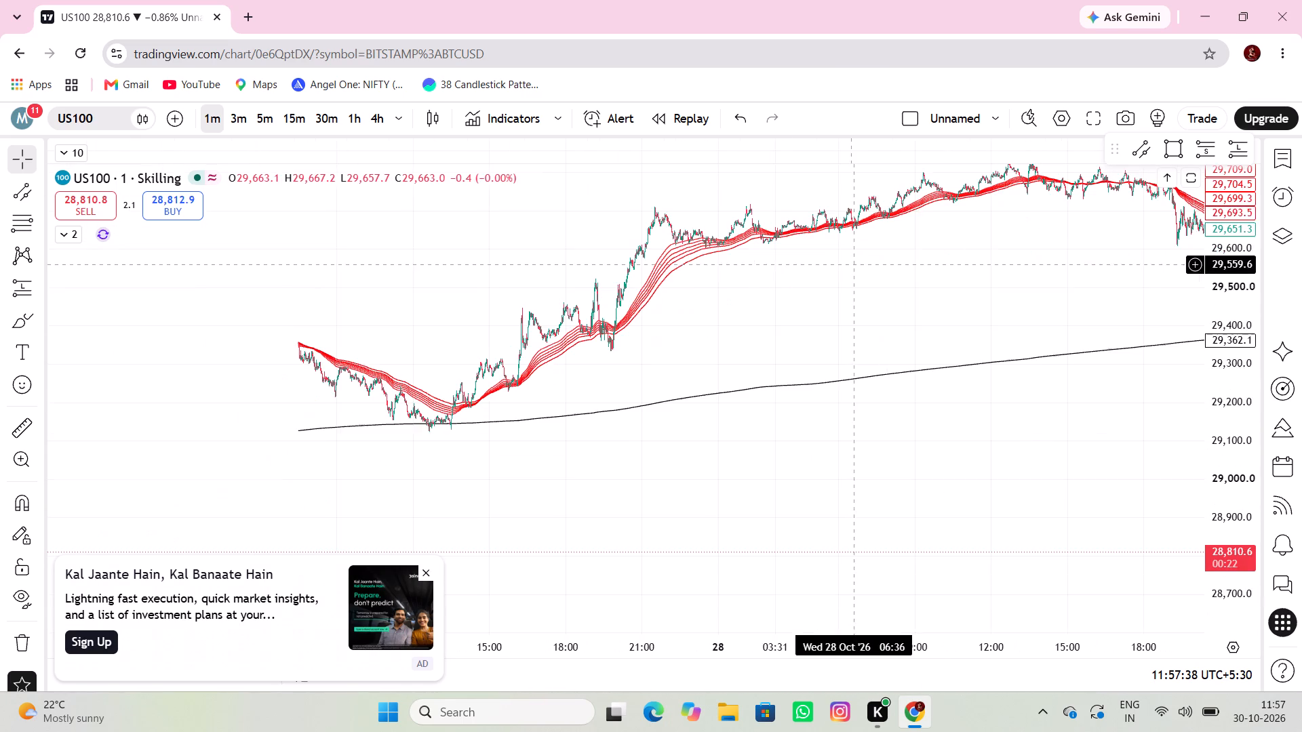
{"action": "left_click_drag", "start_coordinate": [854, 265], "coordinate": [851, 266]}
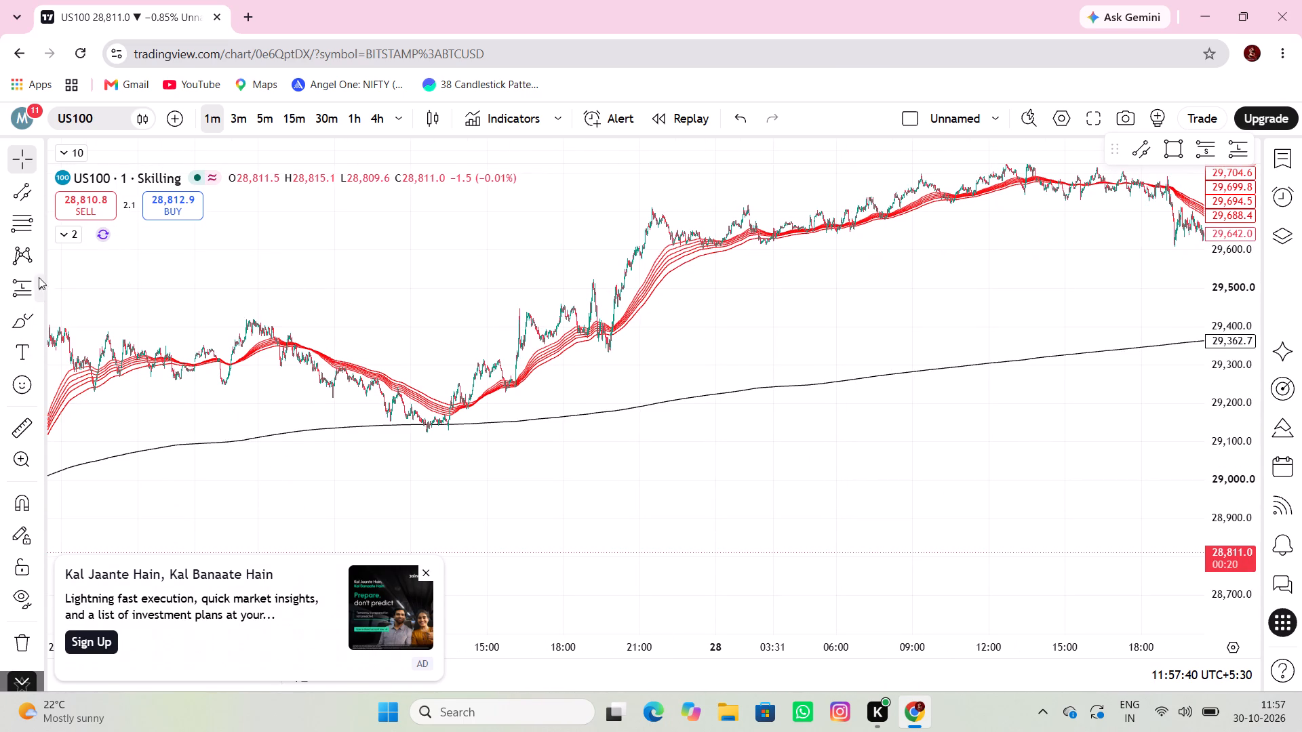
{"action": "left_click", "coordinate": [14, 192]}
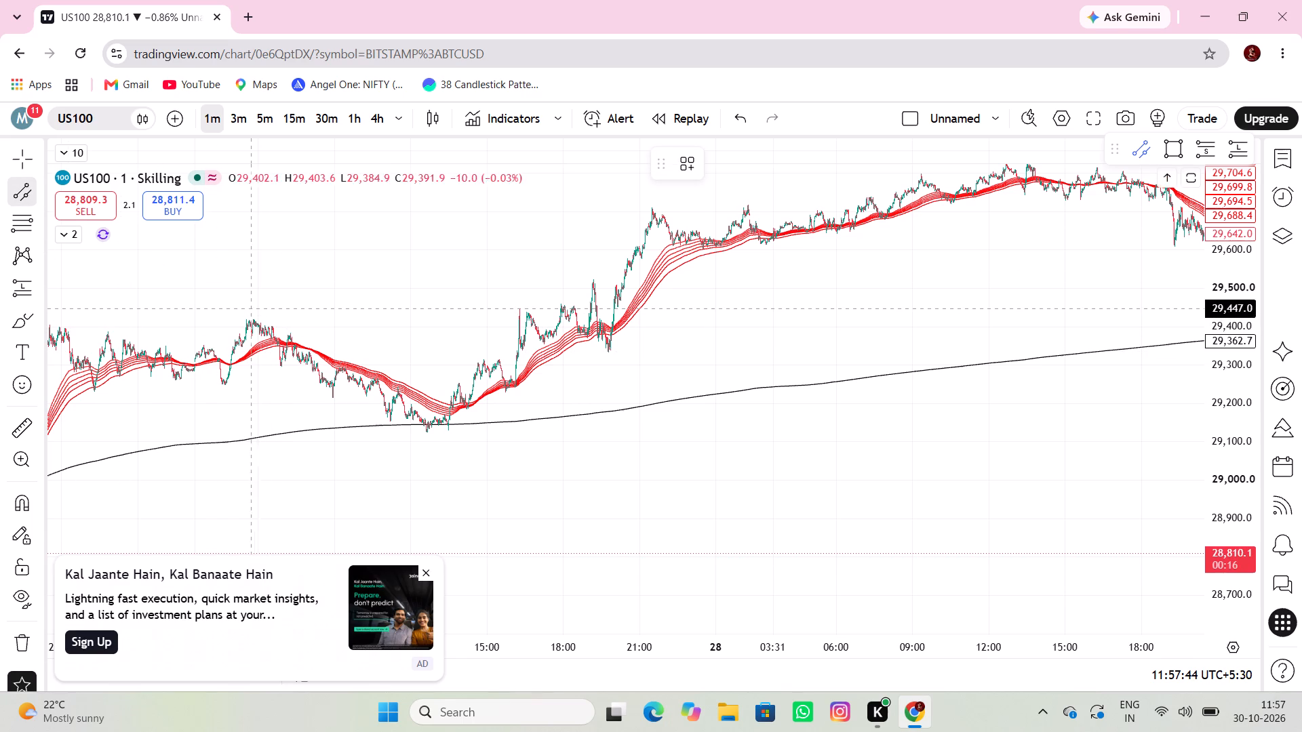
{"action": "left_click", "coordinate": [250, 309]}
{"action": "left_click", "coordinate": [498, 432]}
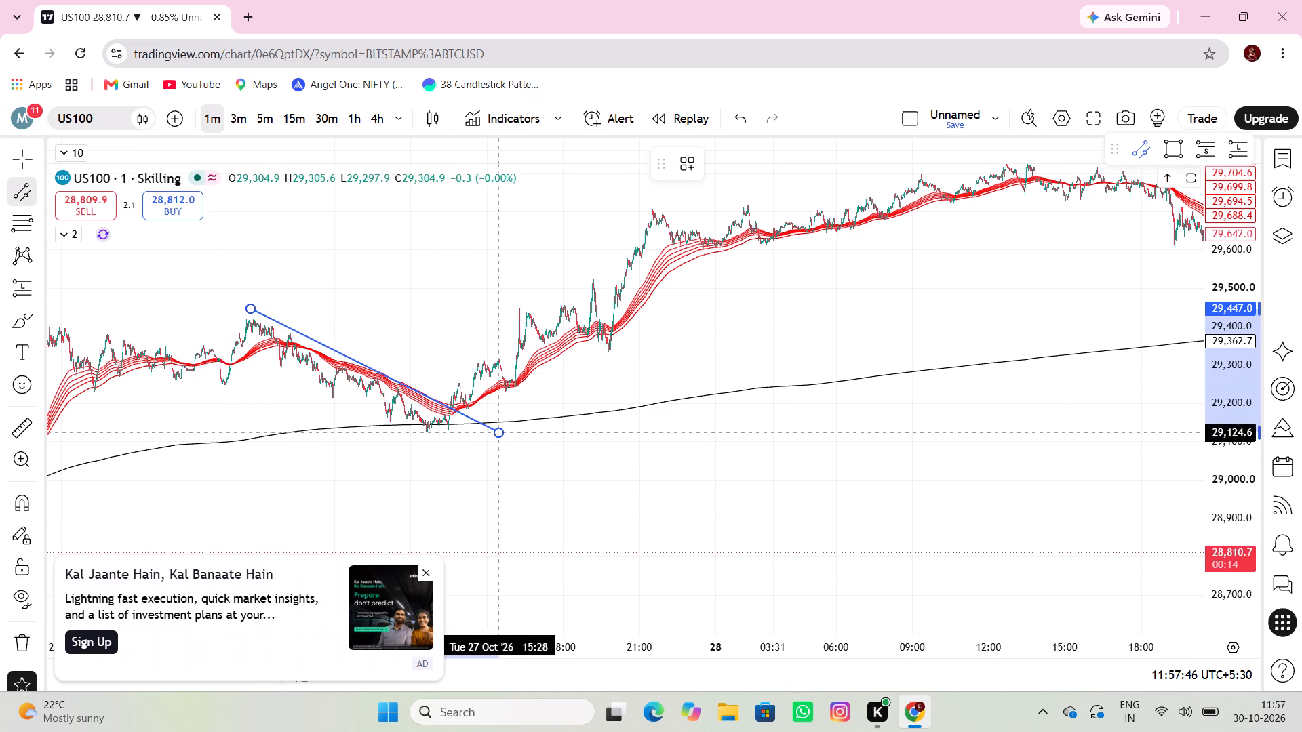
{"action": "left_click", "coordinate": [397, 432]}
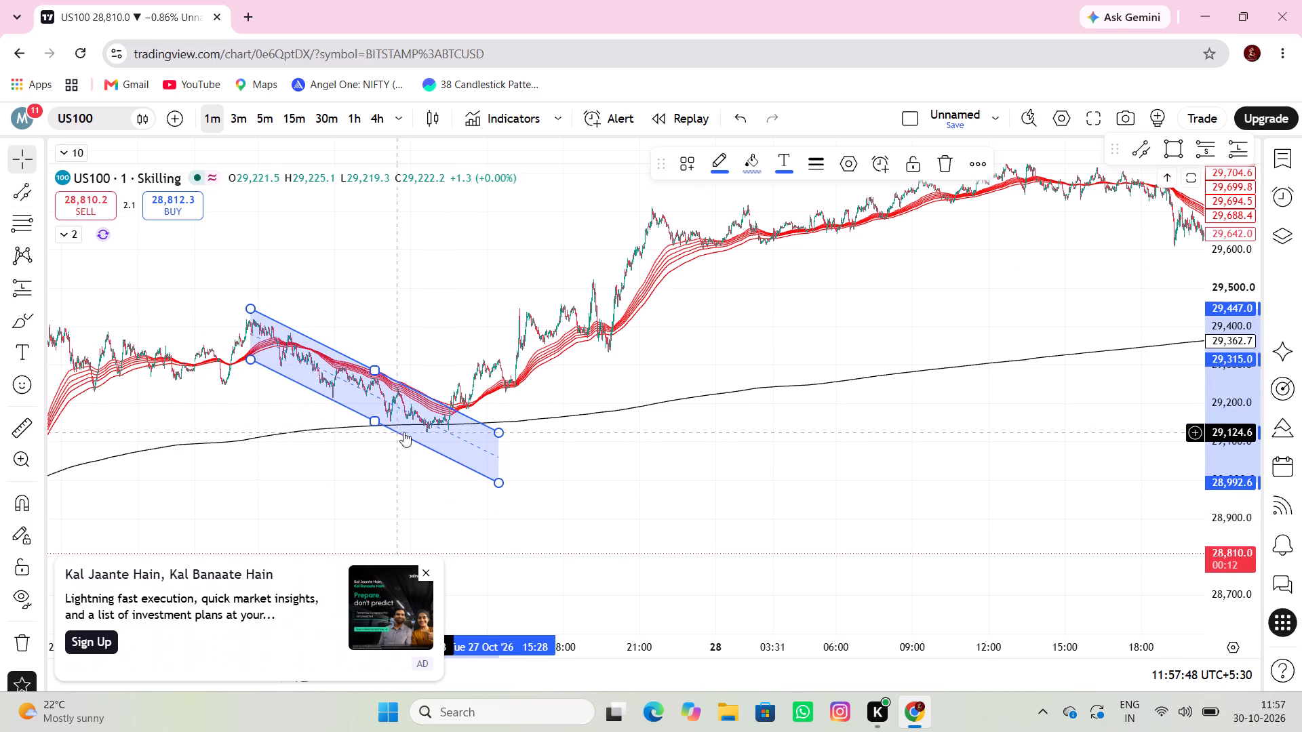
{"action": "left_click", "coordinate": [458, 445]}
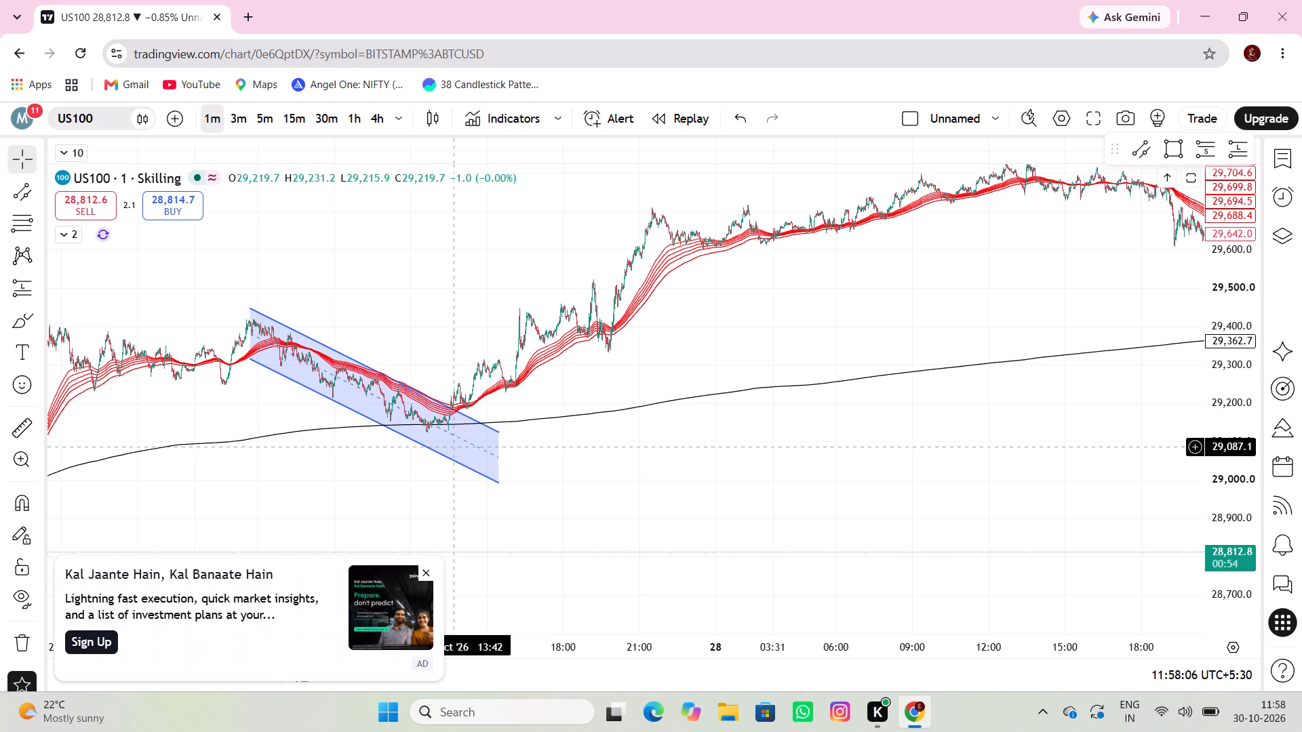
Examine the US100 price action before the 27 October channel, back to the earliest available bars on 26 October, closing the advertisement.
{"action": "left_click_drag", "start_coordinate": [496, 462], "coordinate": [757, 506]}
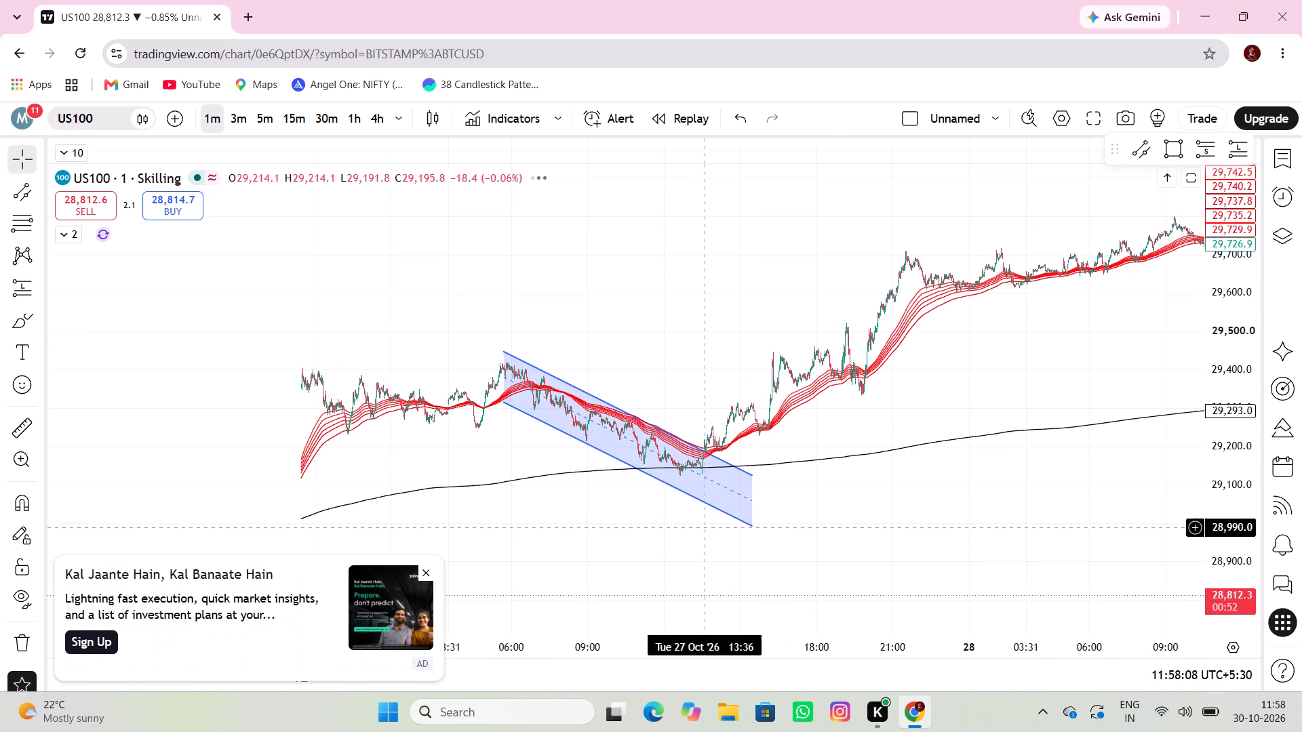
{"action": "left_click_drag", "start_coordinate": [665, 546], "coordinate": [873, 503]}
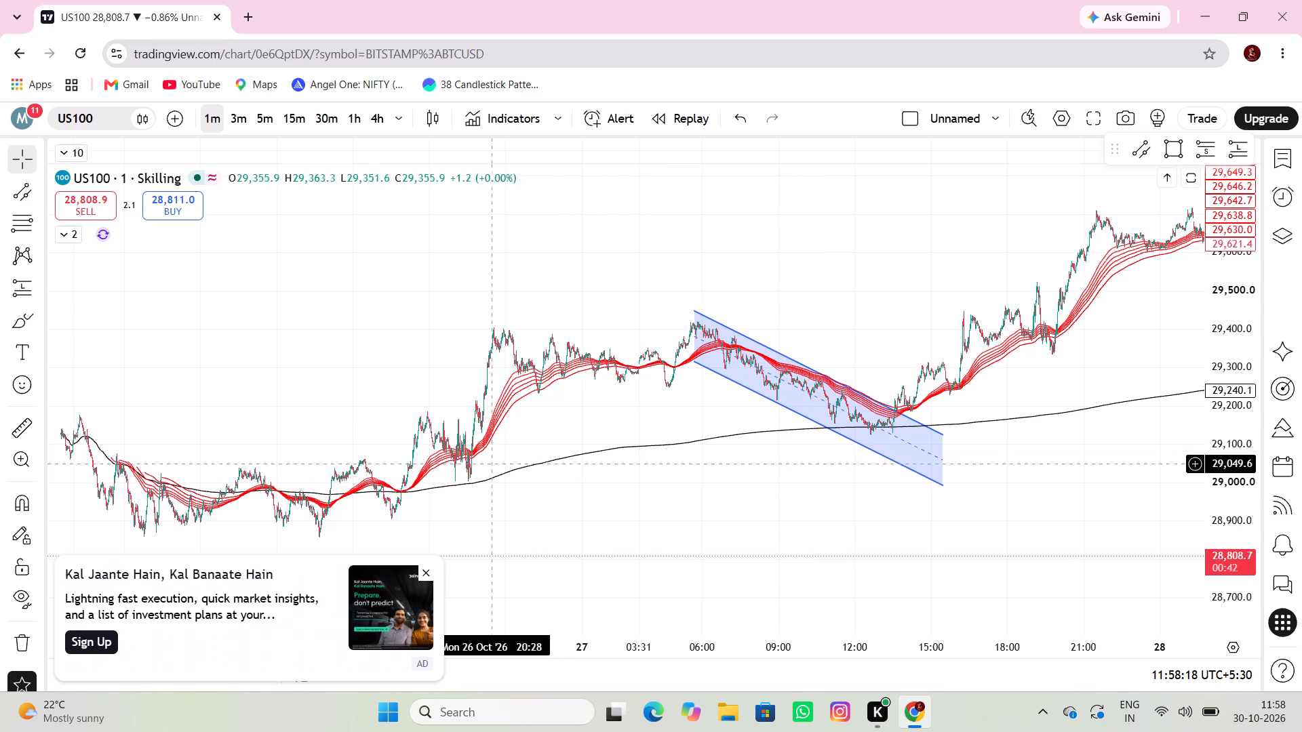
{"action": "left_click_drag", "start_coordinate": [490, 464], "coordinate": [608, 398]}
{"action": "left_click_drag", "start_coordinate": [448, 392], "coordinate": [610, 388]}
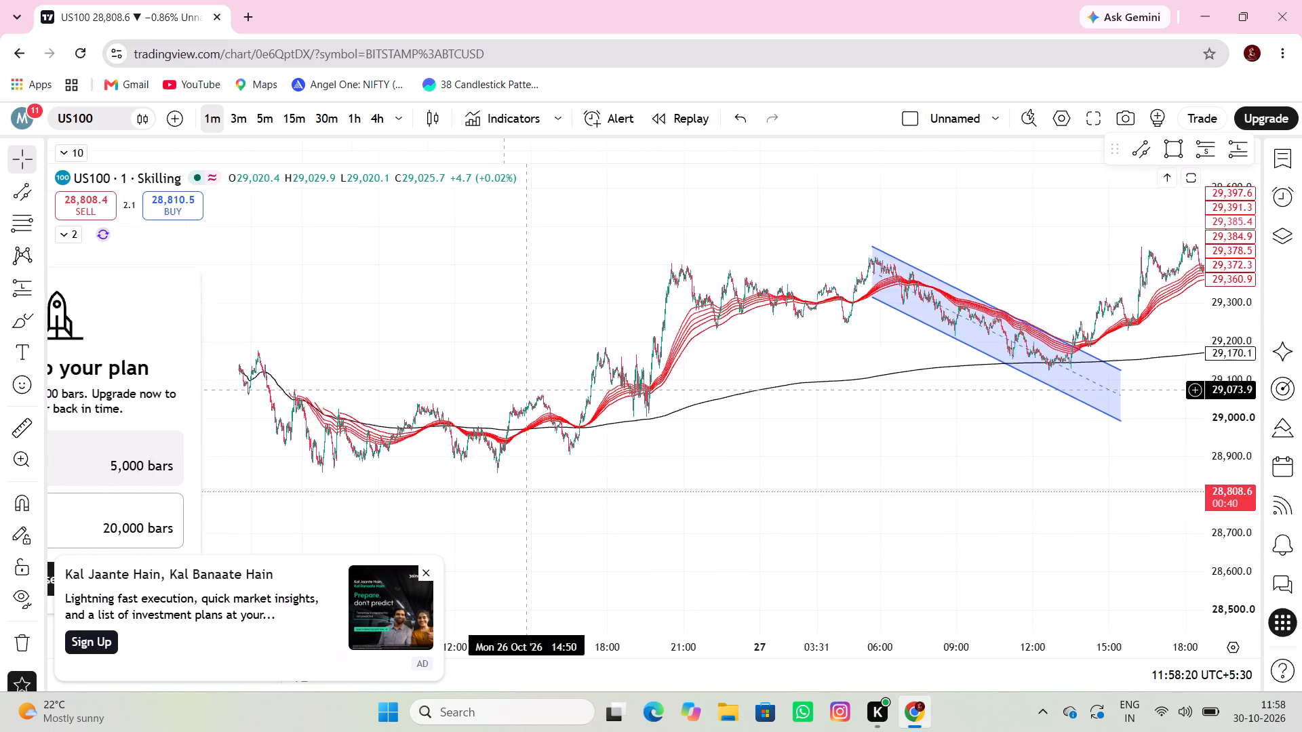
{"action": "left_click_drag", "start_coordinate": [610, 388], "coordinate": [704, 403]}
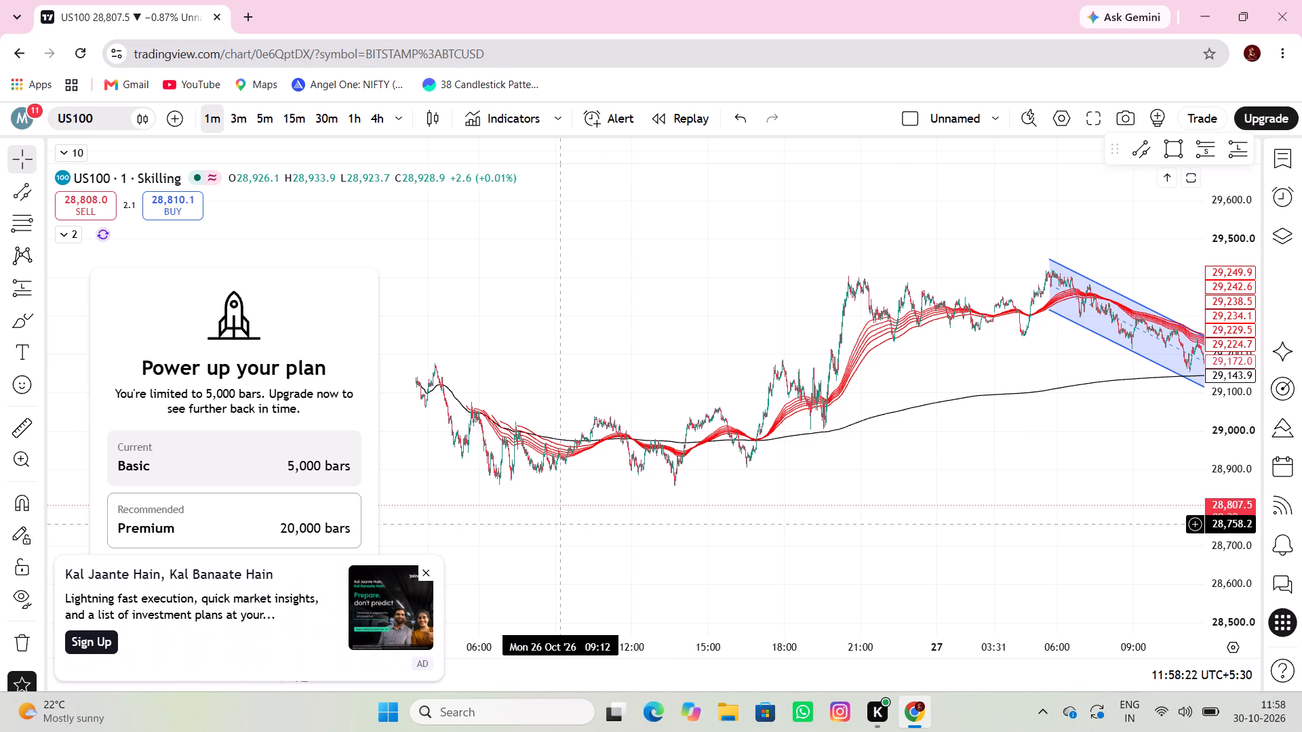
{"action": "left_click_drag", "start_coordinate": [561, 524], "coordinate": [661, 371]}
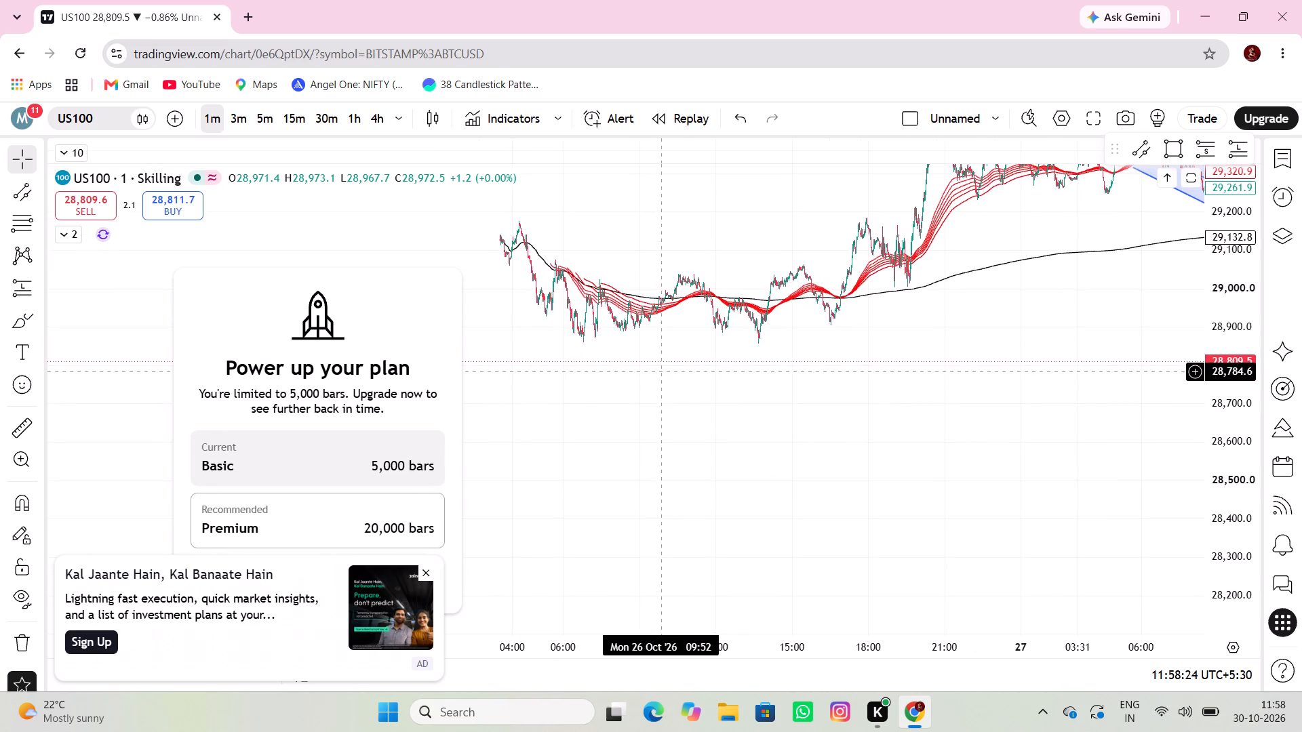
{"action": "left_click", "coordinate": [403, 439]}
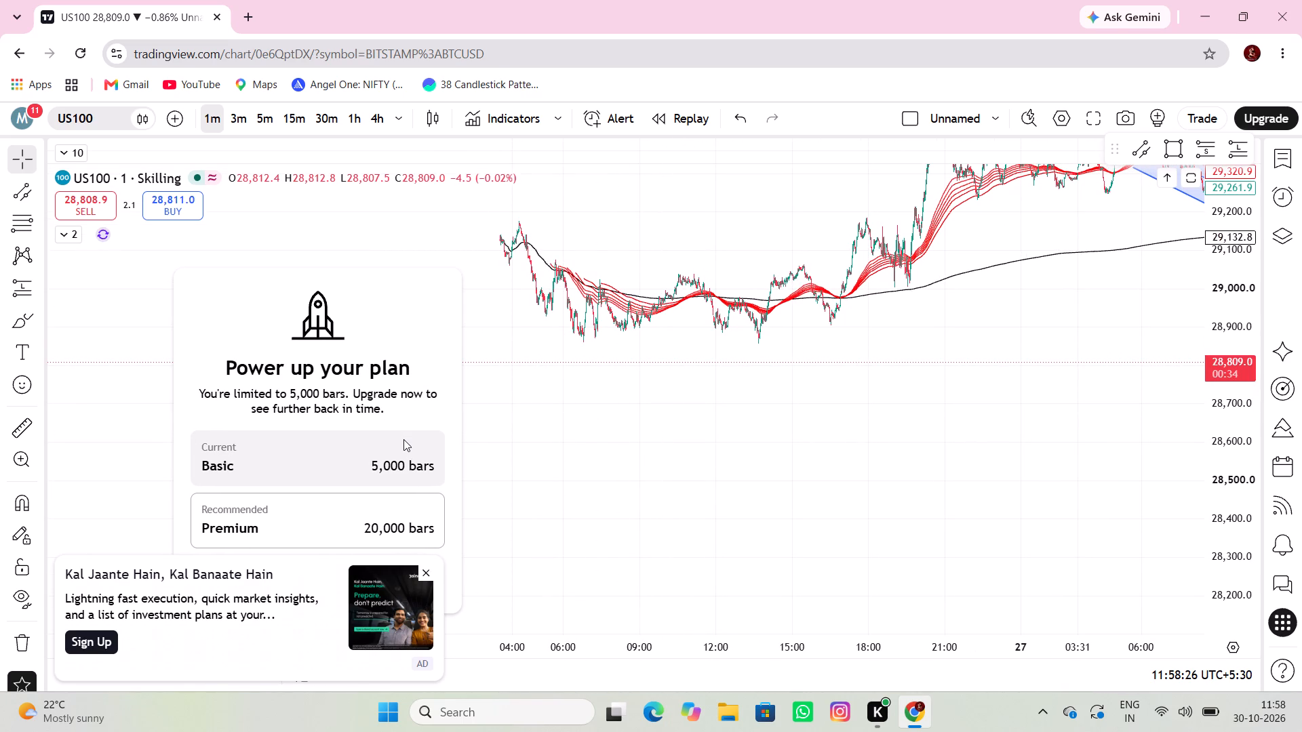
{"action": "left_click", "coordinate": [403, 446]}
{"action": "left_click", "coordinate": [403, 456]}
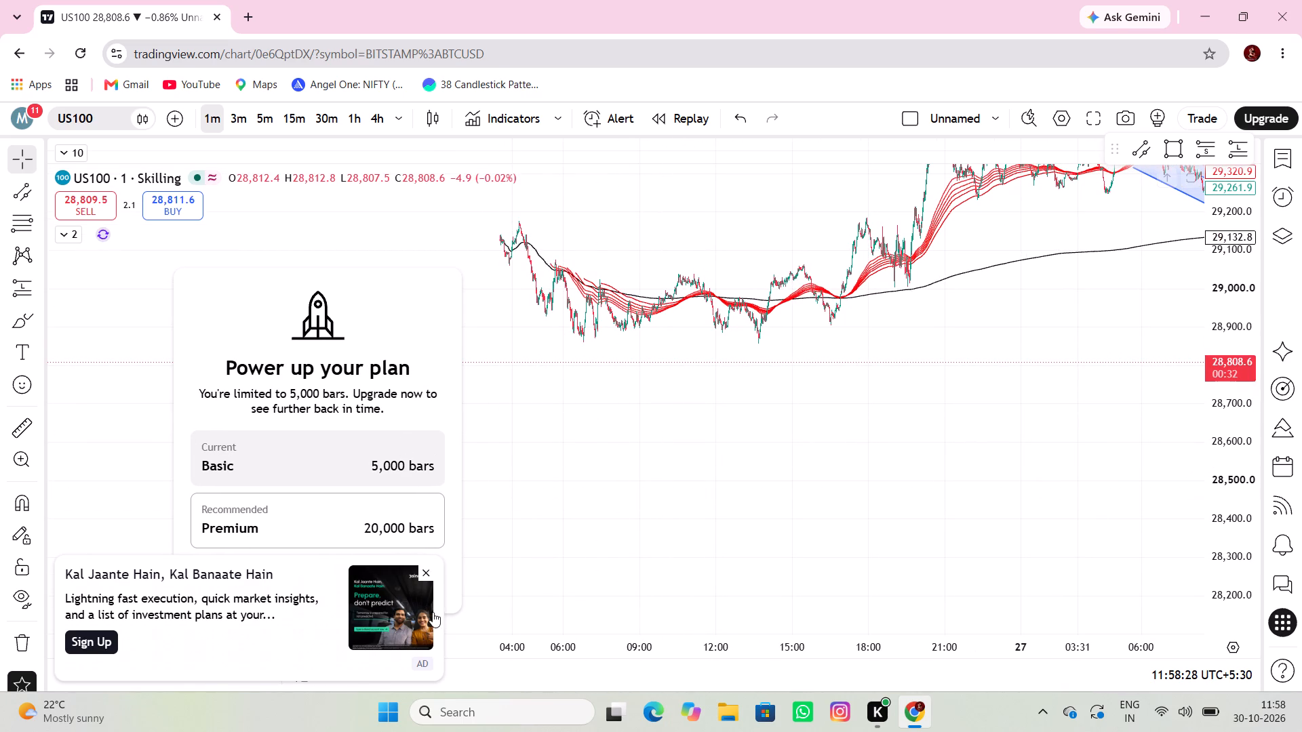
{"action": "left_click", "coordinate": [423, 575]}
{"action": "left_click_drag", "start_coordinate": [525, 489], "coordinate": [725, 640]}
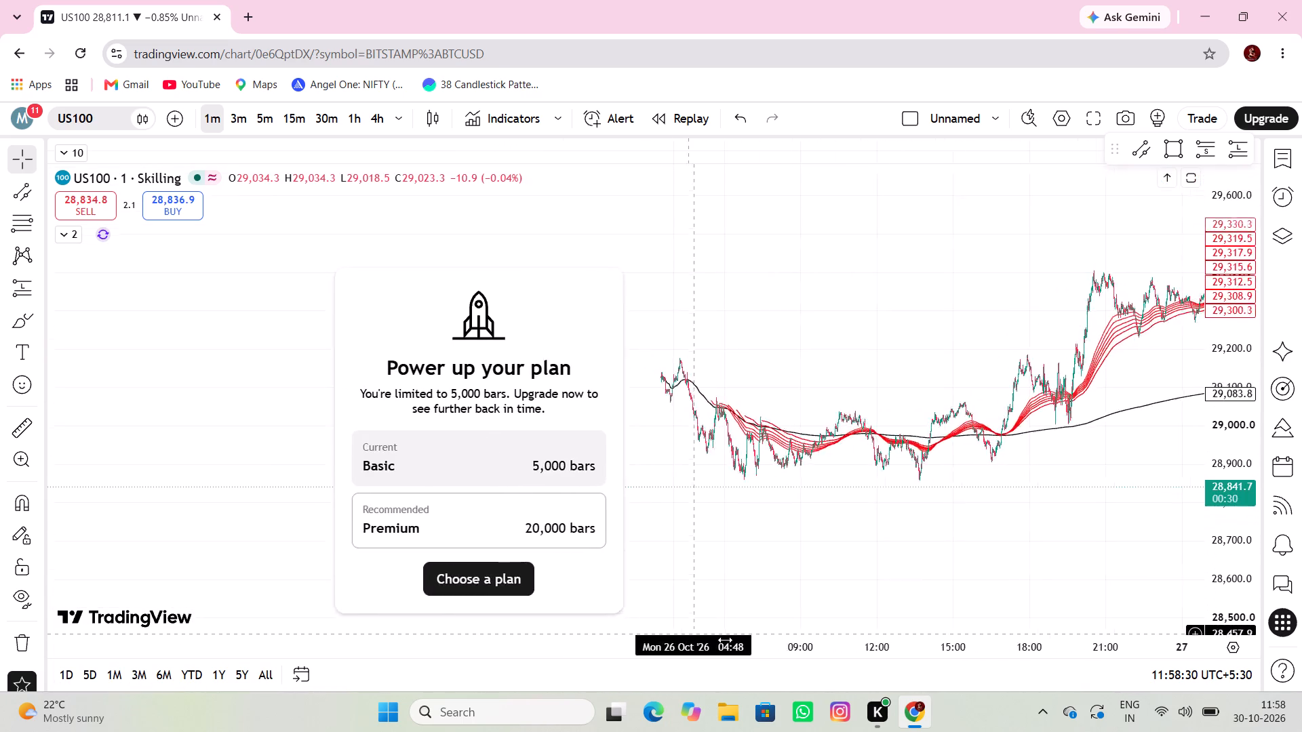
{"action": "left_click_drag", "start_coordinate": [725, 640], "coordinate": [389, 598]}
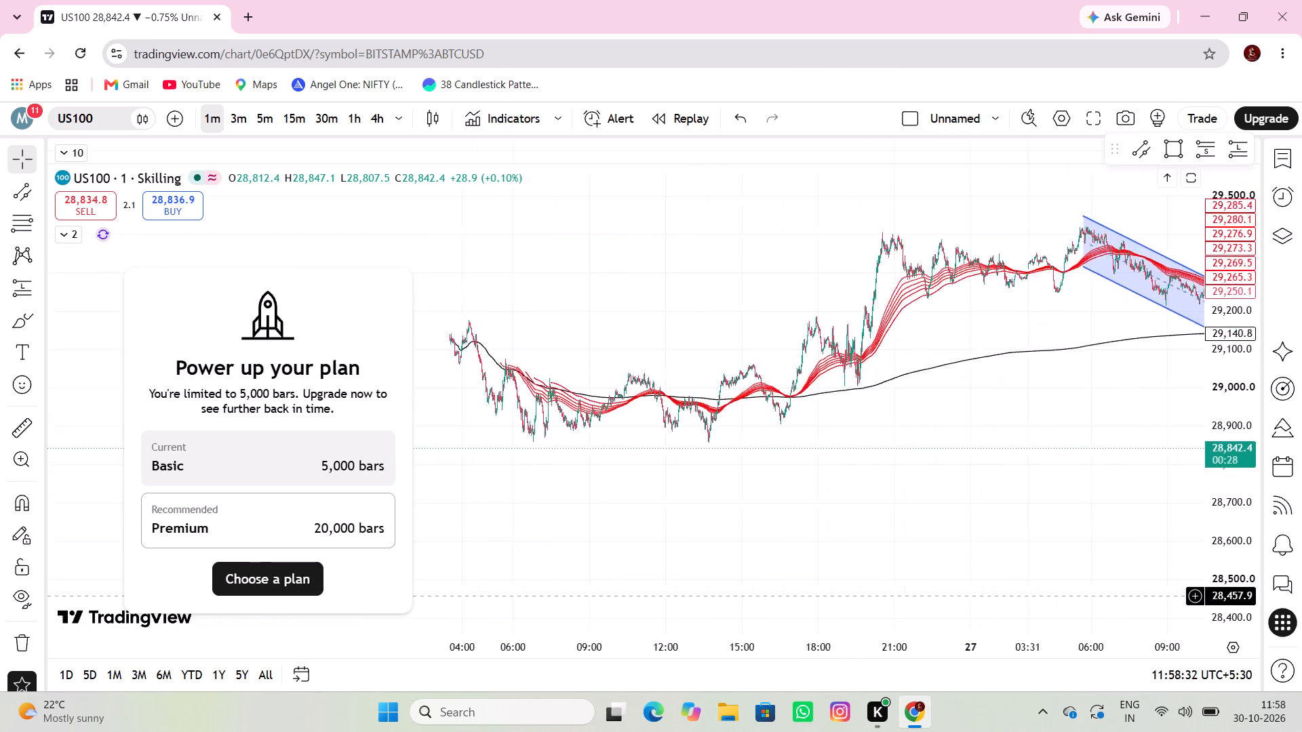
{"action": "left_click_drag", "start_coordinate": [389, 598], "coordinate": [172, 609]}
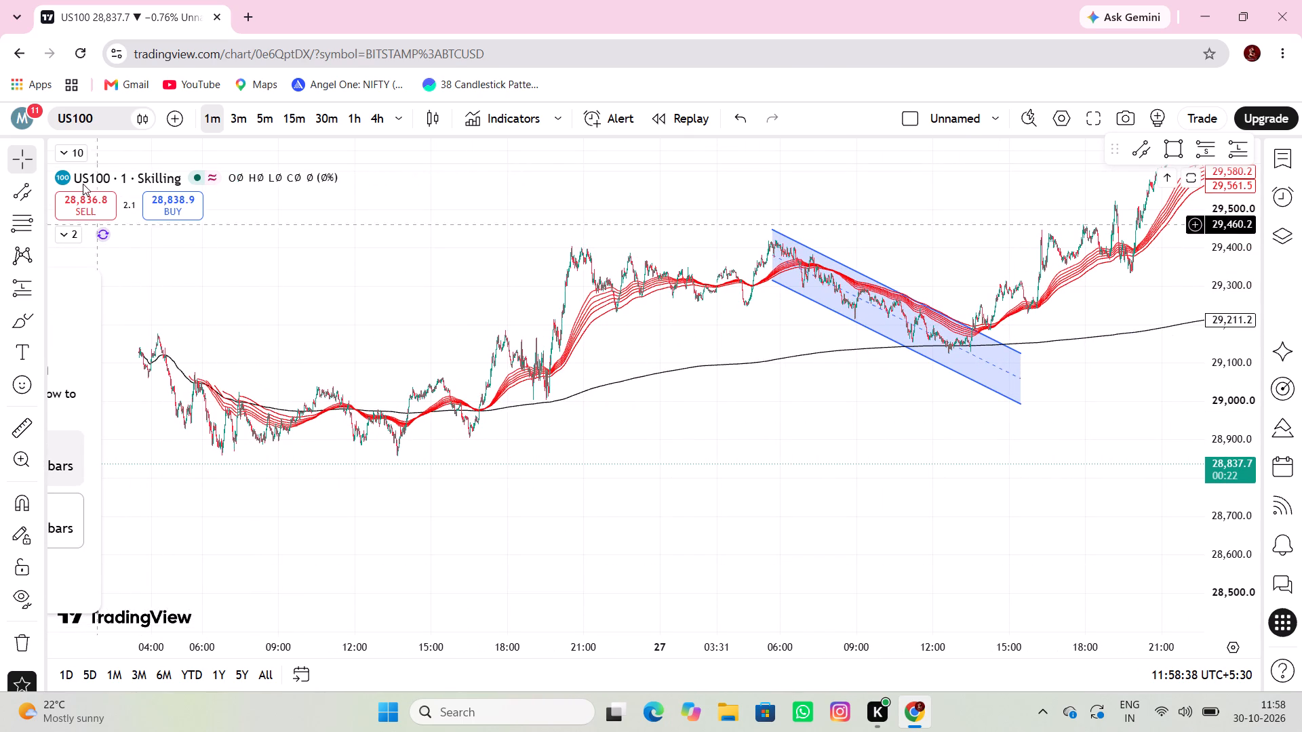
Switch the chart symbol to XAUUSD, the ICE gold / U.S. dollar commodity CFD.
{"action": "left_click", "coordinate": [90, 116]}
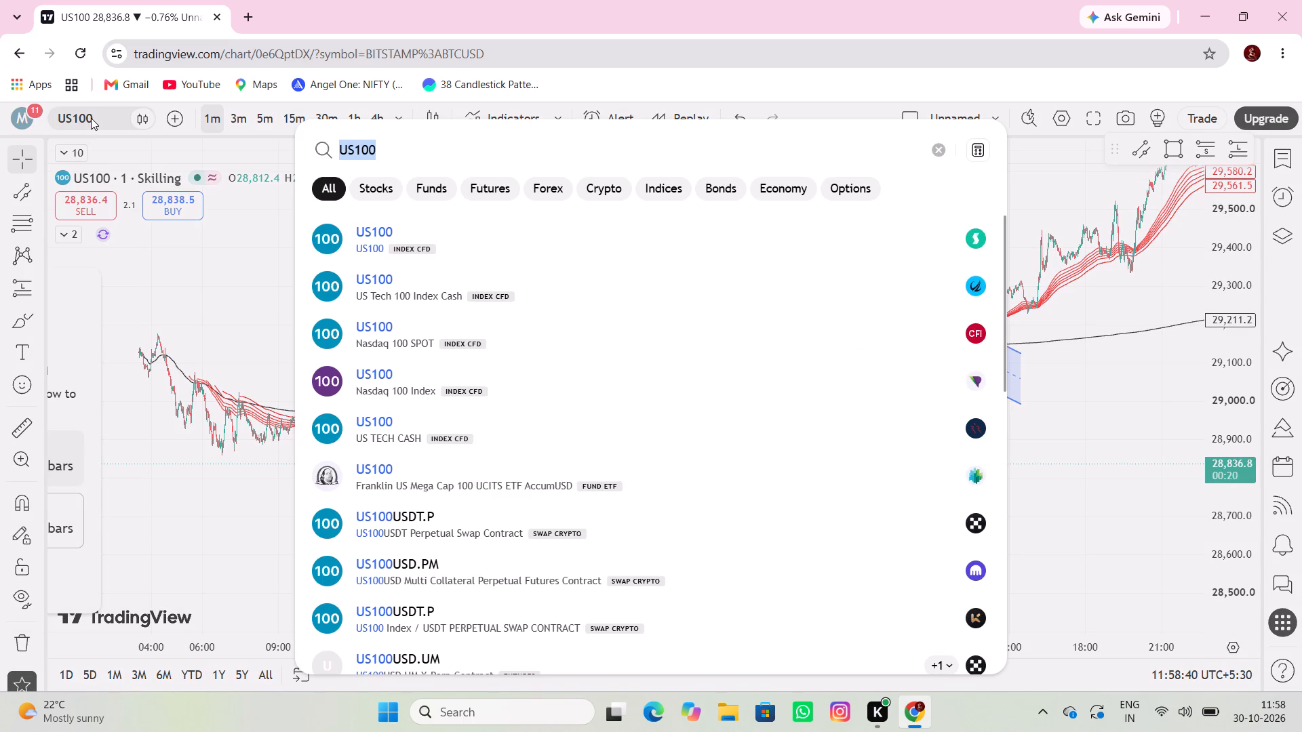
{"action": "key", "text": "BackSpace"}
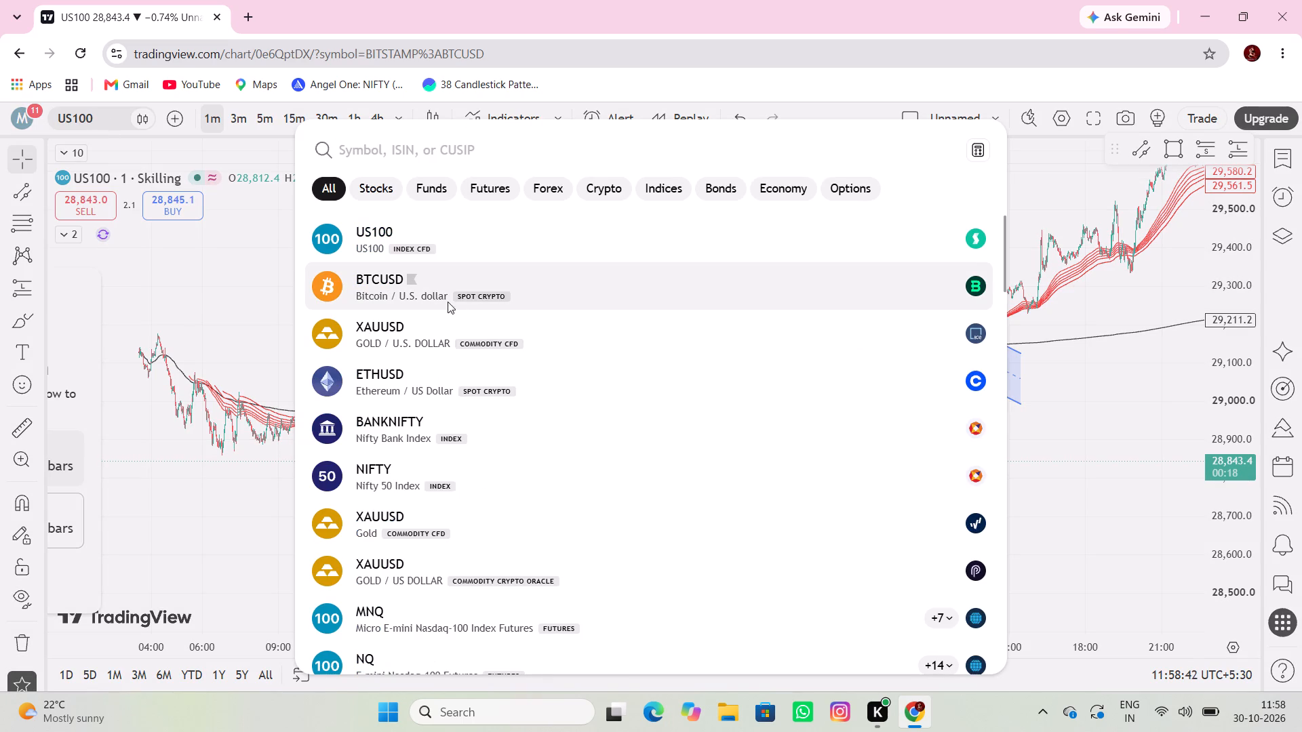
{"action": "left_click", "coordinate": [477, 320]}
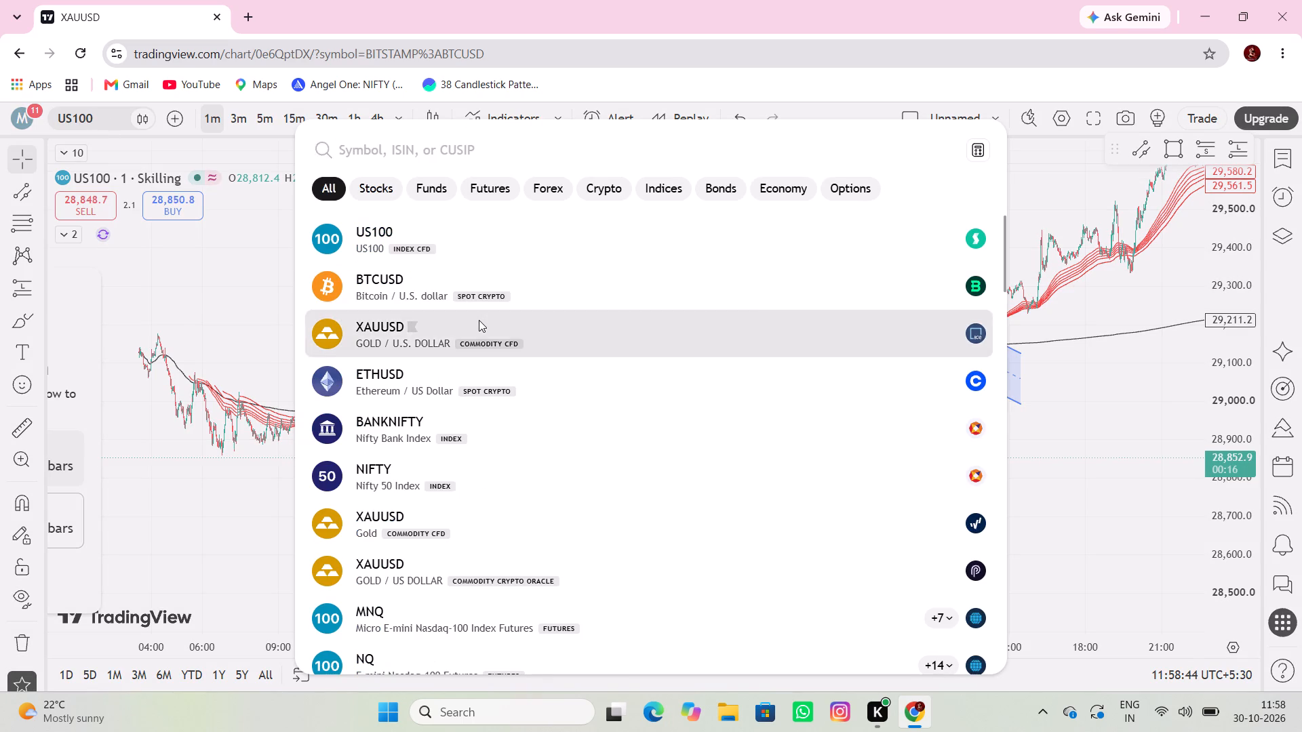
Examine the XAUUSD price action from 30 October back to the morning decline of 29 October.
{"action": "scroll", "coordinate": [413, 460], "scroll_direction": "down", "scroll_amount": 6}
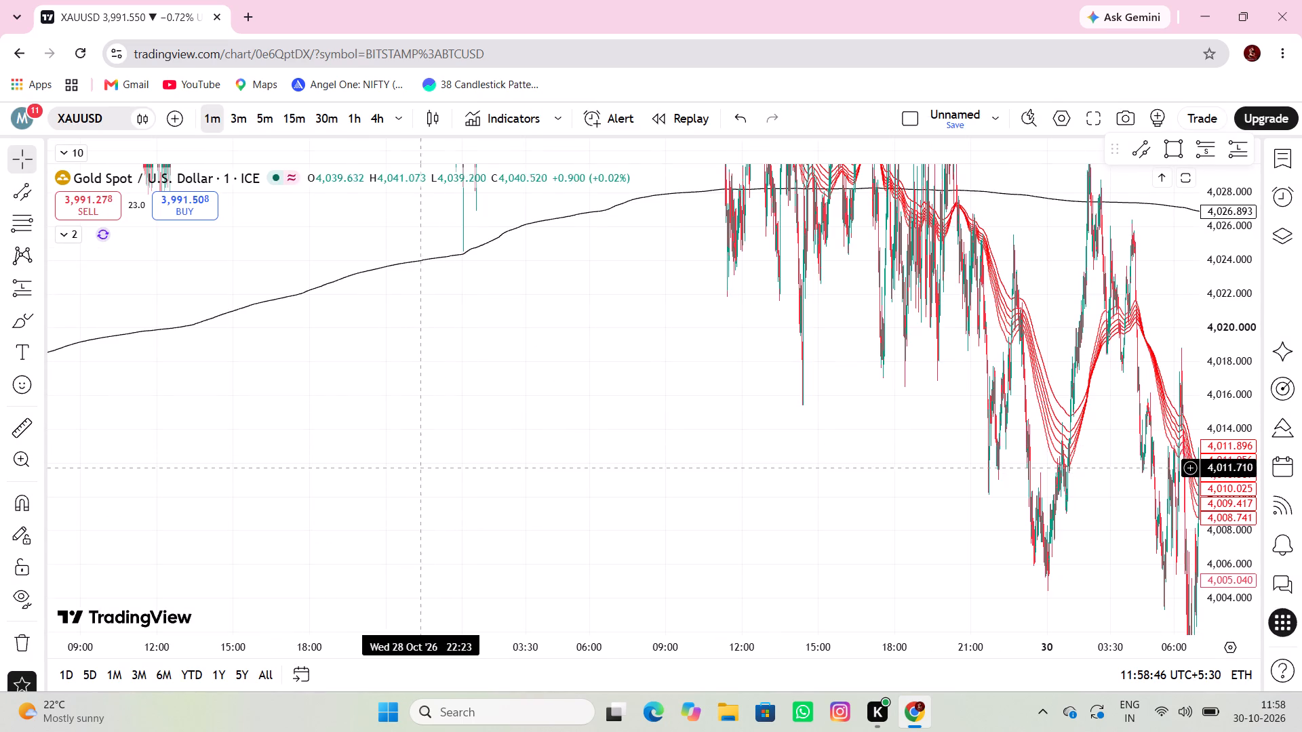
{"action": "scroll", "coordinate": [542, 462], "scroll_direction": "down", "scroll_amount": 4}
{"action": "left_click_drag", "start_coordinate": [633, 514], "coordinate": [500, 659]}
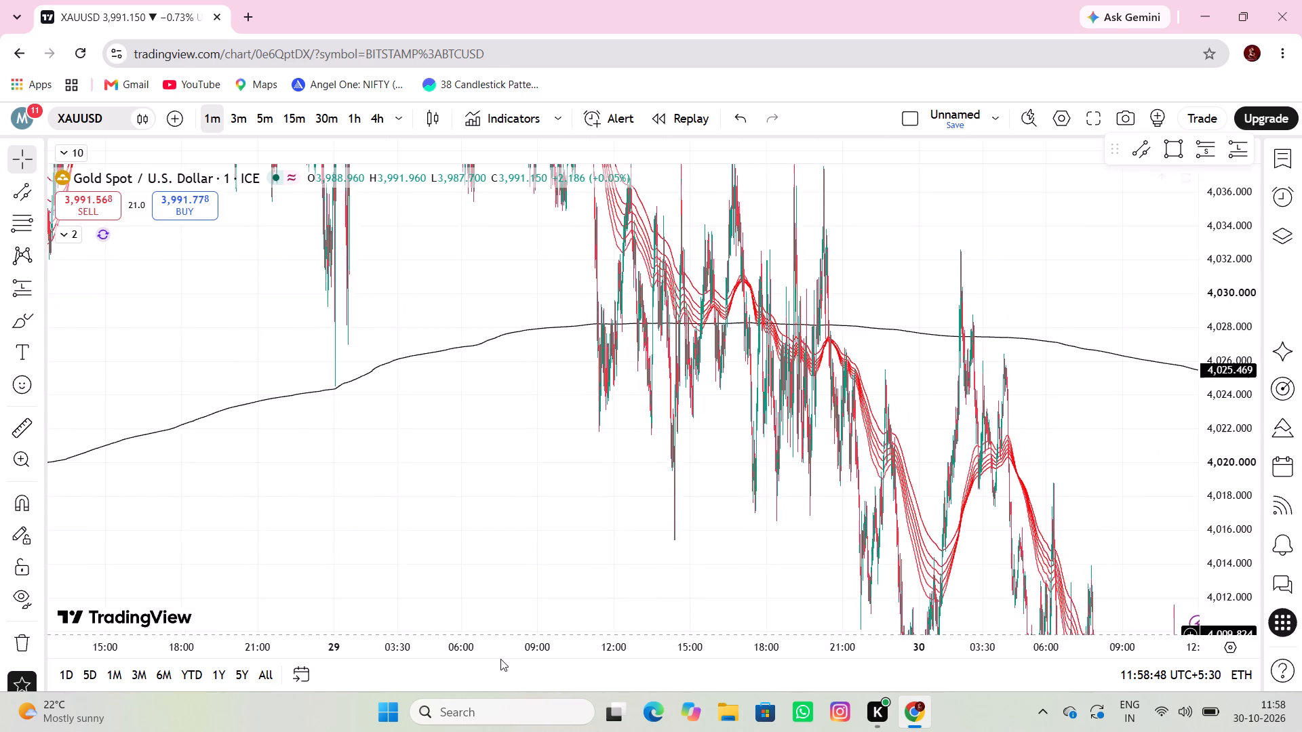
{"action": "left_click_drag", "start_coordinate": [500, 659], "coordinate": [493, 671]}
{"action": "scroll", "coordinate": [498, 552], "scroll_direction": "up", "scroll_amount": 5}
{"action": "left_click_drag", "start_coordinate": [518, 533], "coordinate": [536, 535]}
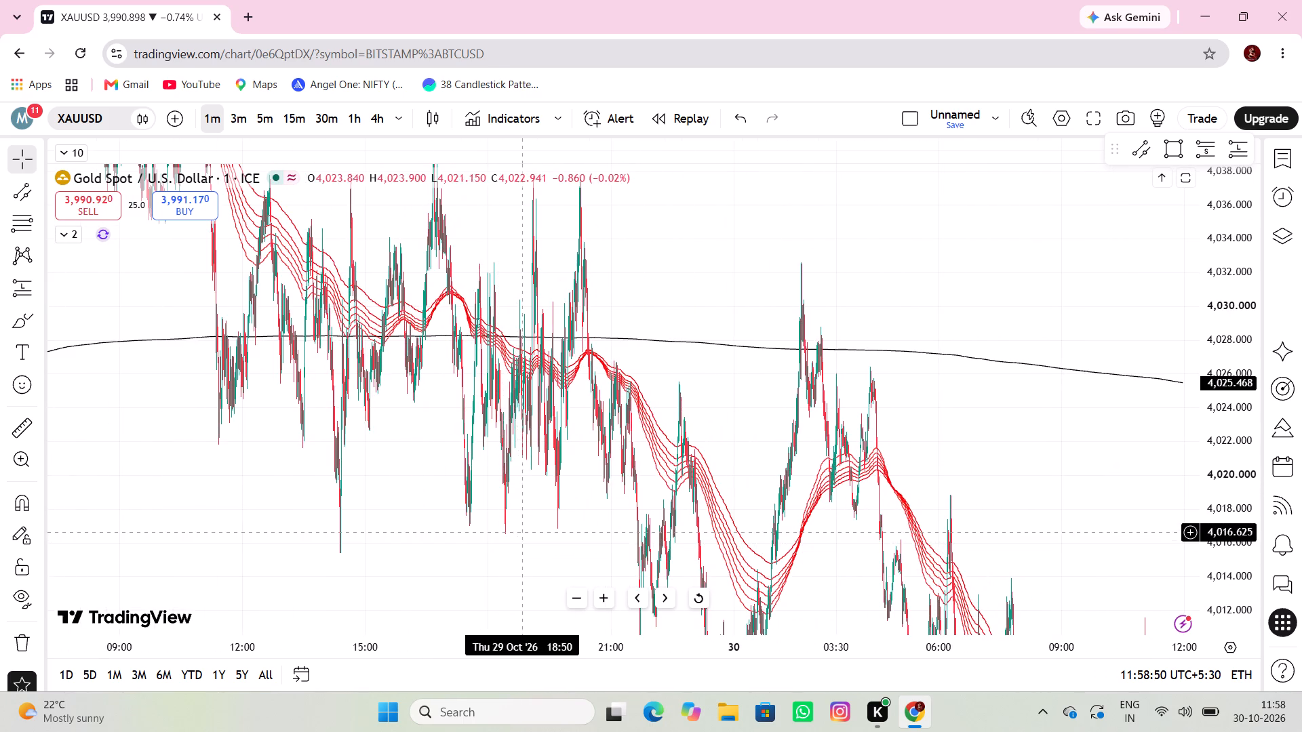
{"action": "left_click_drag", "start_coordinate": [536, 535], "coordinate": [915, 574]}
{"action": "left_click_drag", "start_coordinate": [844, 585], "coordinate": [949, 716]}
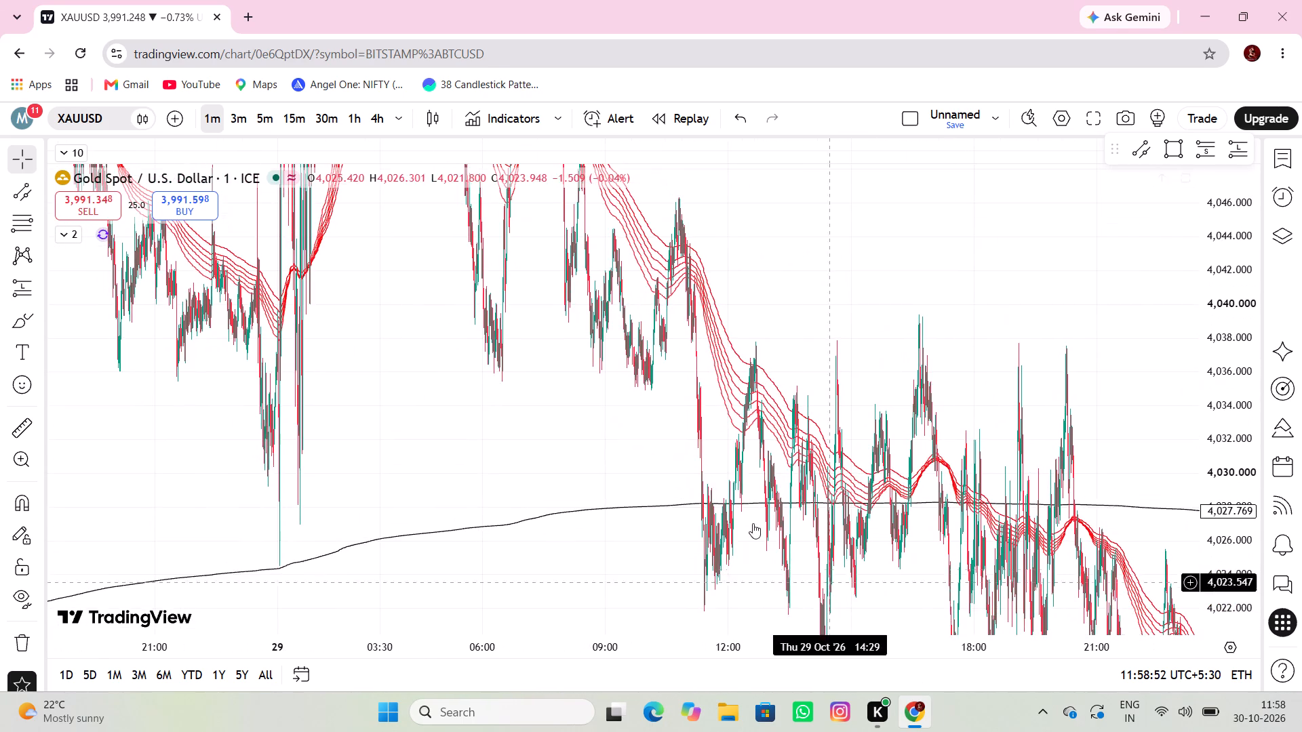
{"action": "scroll", "coordinate": [670, 485], "scroll_direction": "up", "scroll_amount": 4}
{"action": "left_click_drag", "start_coordinate": [582, 394], "coordinate": [1020, 574]}
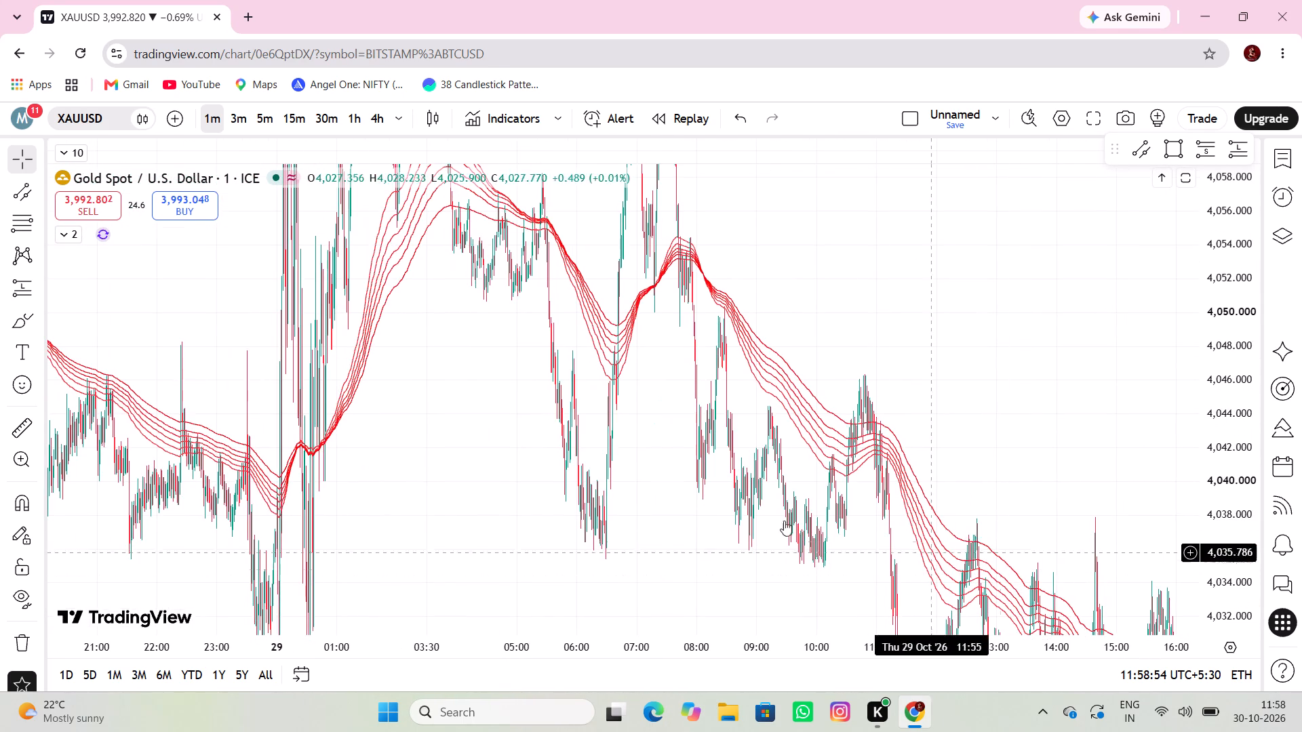
{"action": "scroll", "coordinate": [675, 508], "scroll_direction": "up", "scroll_amount": 2}
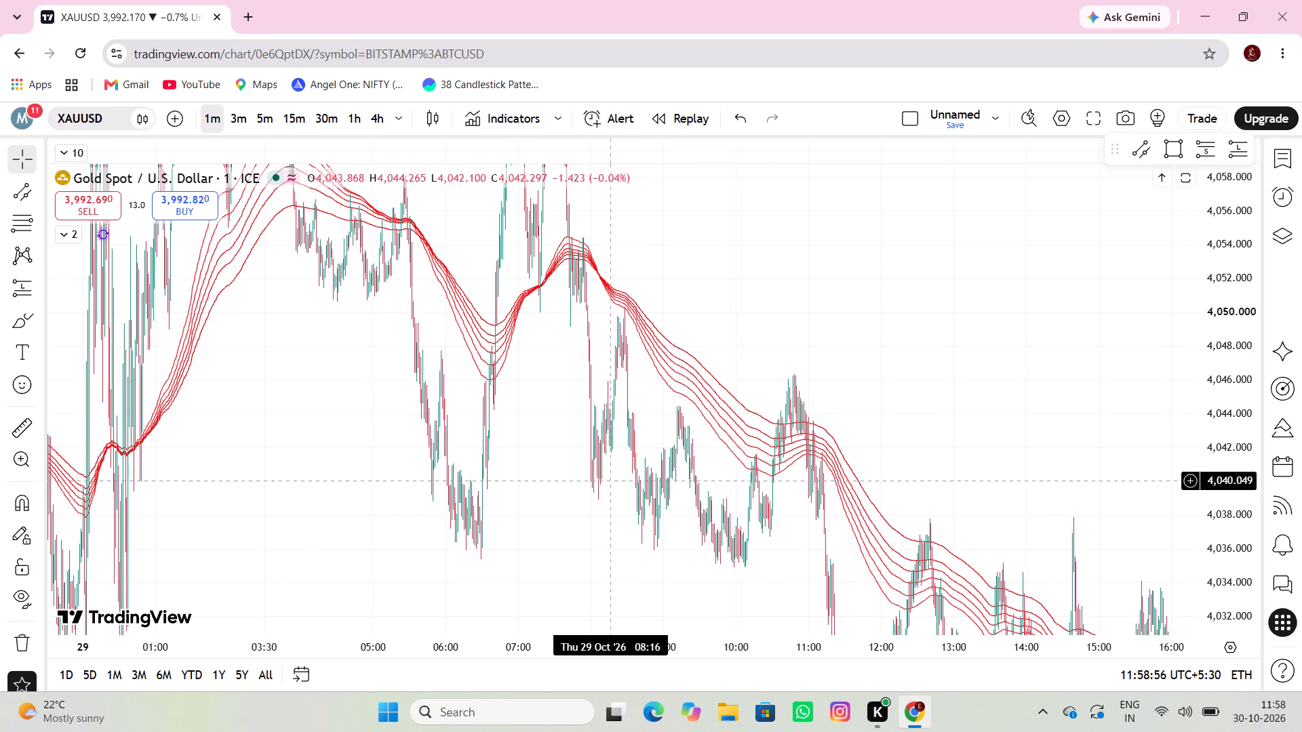
{"action": "scroll", "coordinate": [610, 481], "scroll_direction": "up", "scroll_amount": 4}
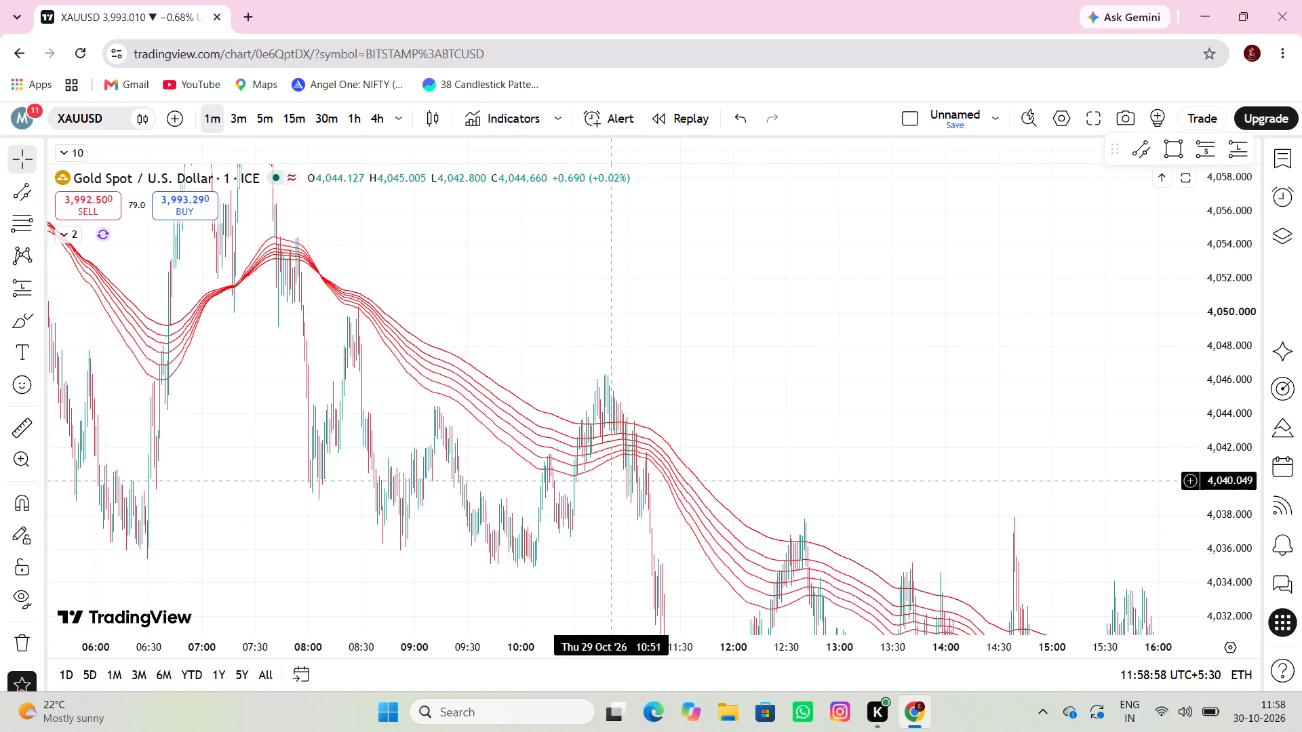
{"action": "left_click_drag", "start_coordinate": [622, 465], "coordinate": [830, 495]}
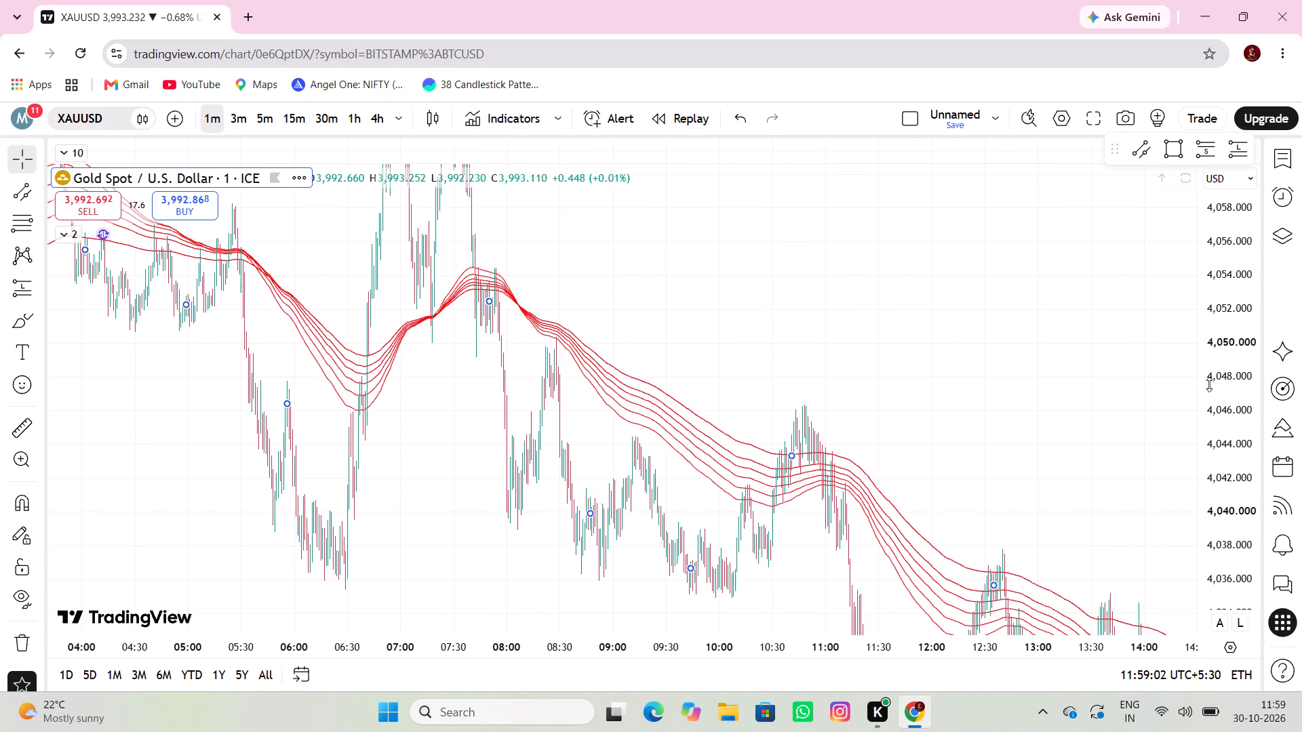
Compress the price scale and examine XAUUSD from the 29 October morning decline through to that evening.
{"action": "scroll", "coordinate": [1210, 390], "scroll_direction": "down", "scroll_amount": 16}
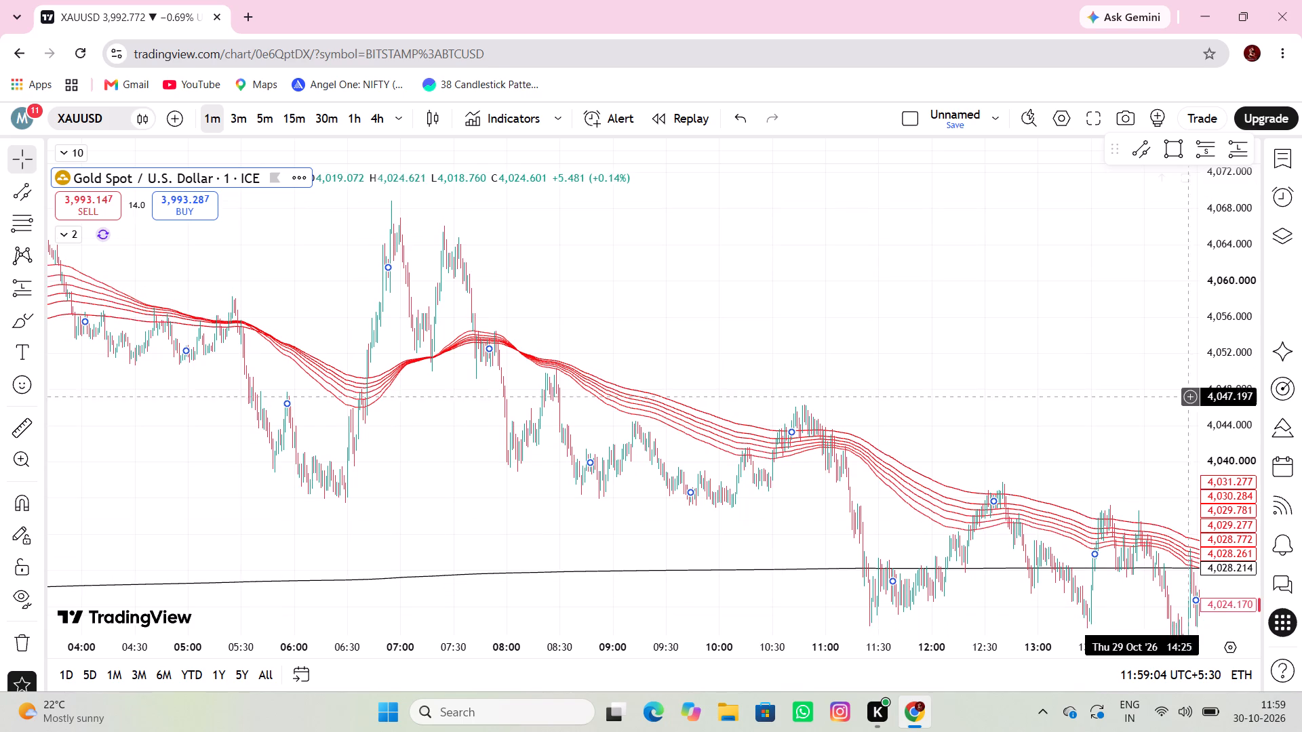
{"action": "left_click_drag", "start_coordinate": [912, 401], "coordinate": [805, 253]}
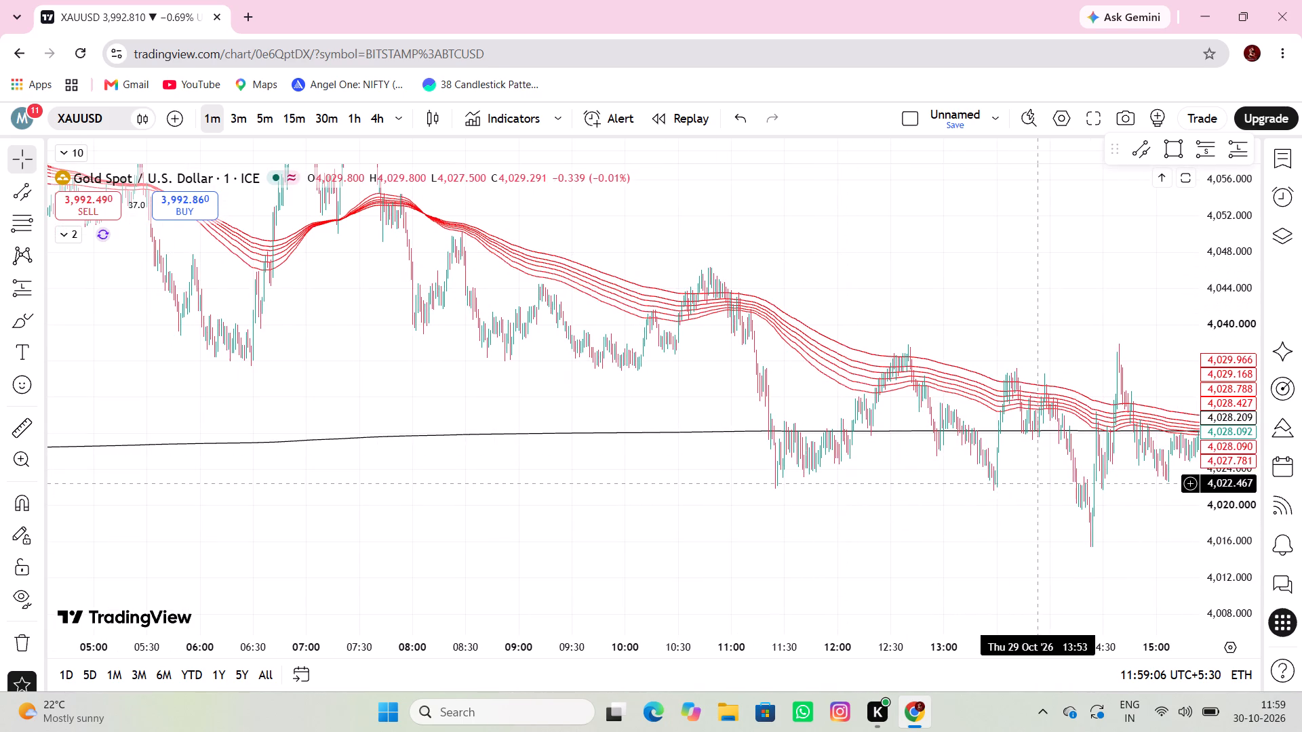
{"action": "left_click_drag", "start_coordinate": [998, 491], "coordinate": [875, 460]}
{"action": "left_click_drag", "start_coordinate": [1091, 563], "coordinate": [1091, 561]}
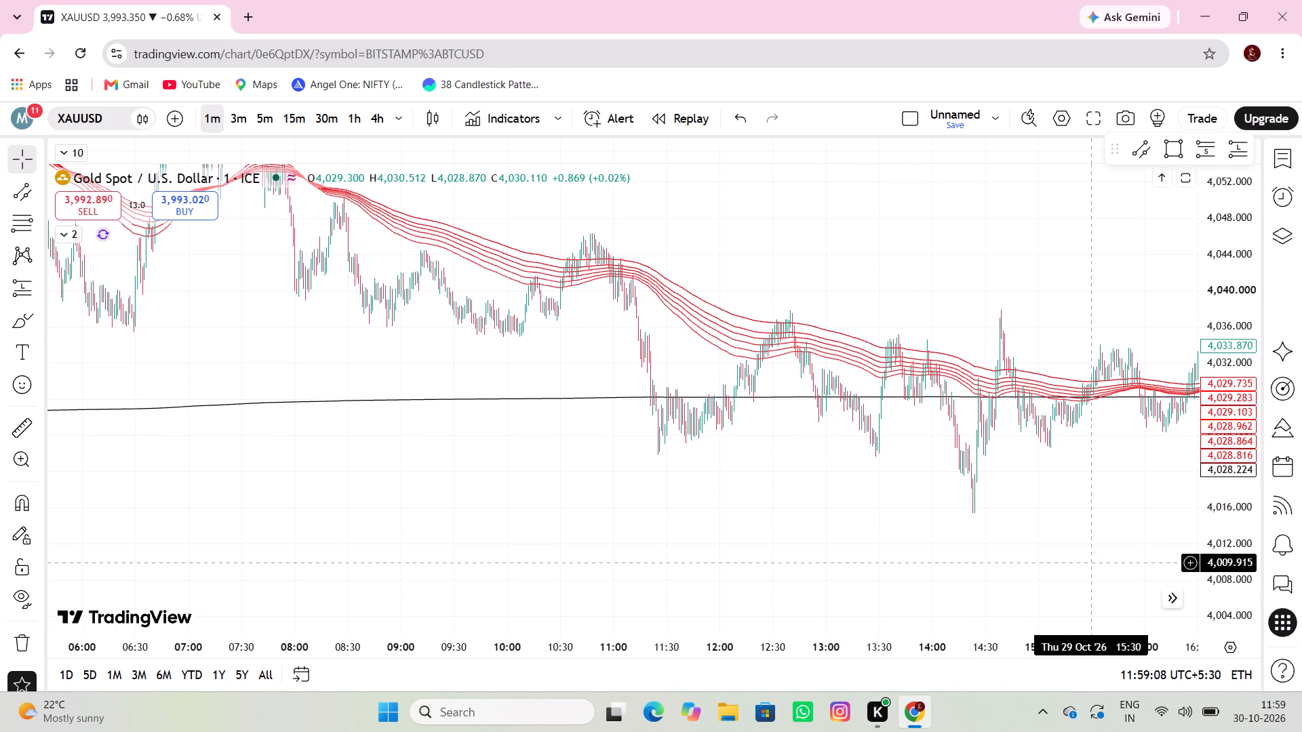
{"action": "left_click_drag", "start_coordinate": [1091, 561], "coordinate": [1016, 505]}
{"action": "left_click_drag", "start_coordinate": [1038, 527], "coordinate": [890, 516]}
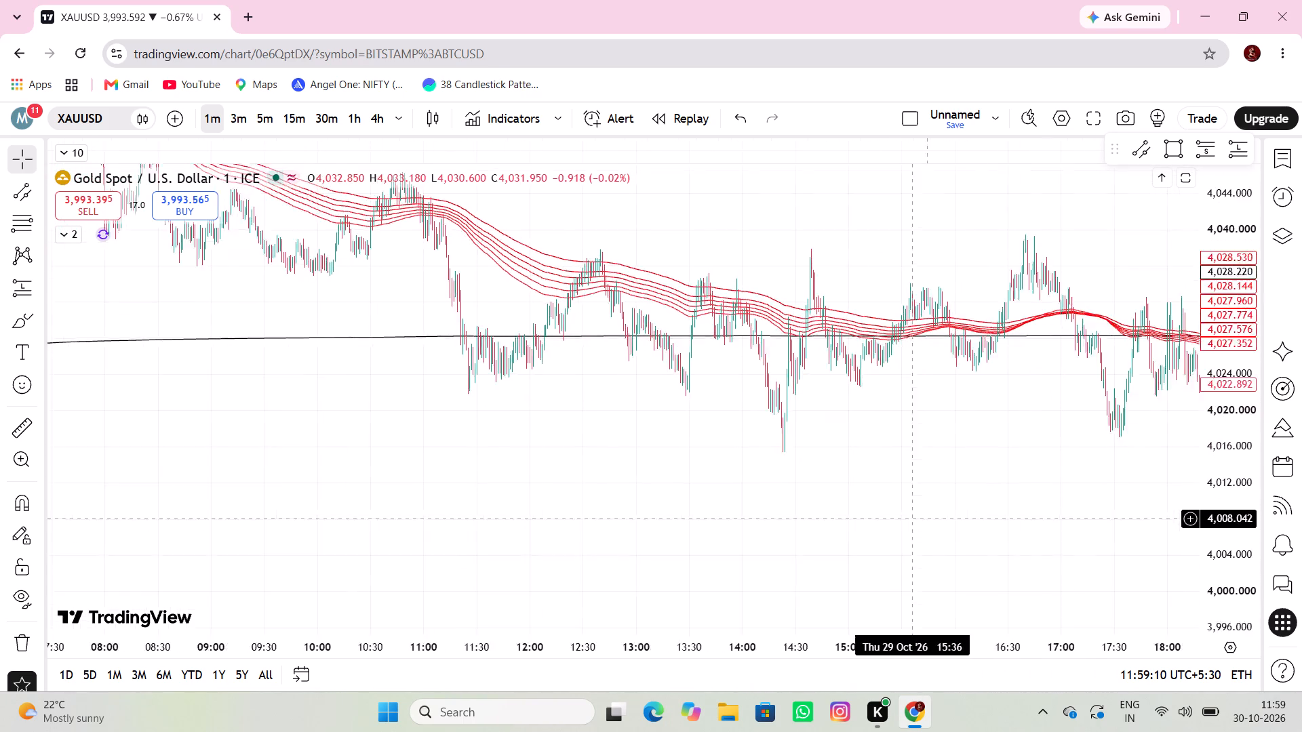
{"action": "left_click_drag", "start_coordinate": [890, 516], "coordinate": [590, 495]}
{"action": "left_click_drag", "start_coordinate": [816, 498], "coordinate": [627, 508]}
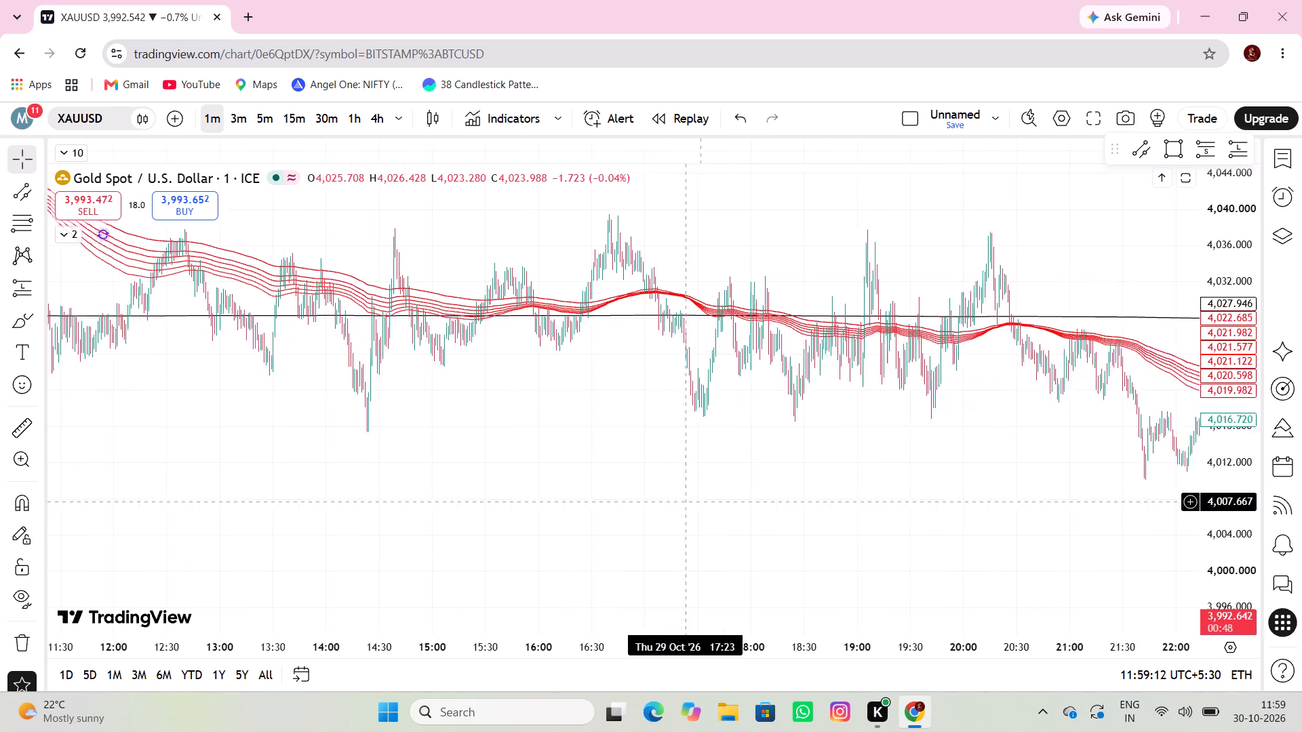
{"action": "left_click_drag", "start_coordinate": [627, 508], "coordinate": [576, 523]}
Measure the 29 October XAUUSD drop from about 4,030.4 at 17:09 to about 4,015.9 at 17:41, and clear the measurement.
{"action": "left_click", "coordinate": [43, 434]}
{"action": "left_click", "coordinate": [34, 431]}
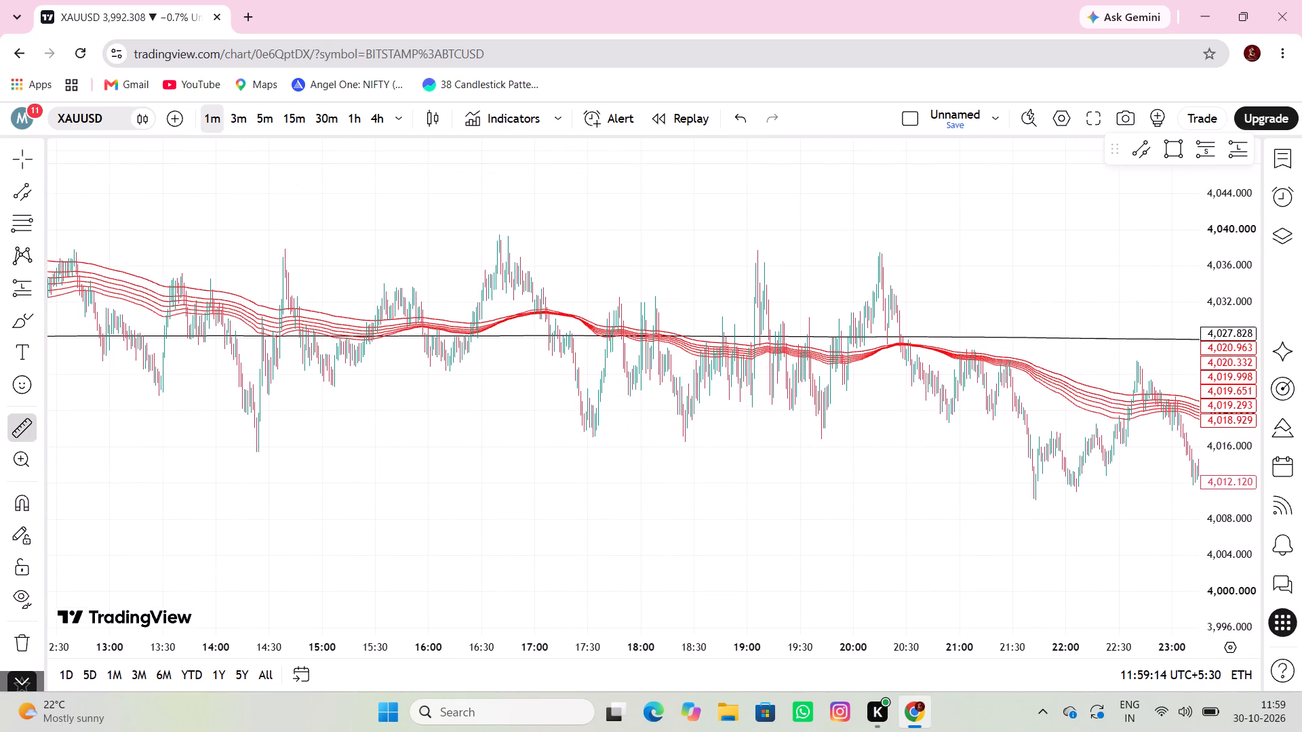
{"action": "left_click", "coordinate": [551, 317]}
{"action": "left_click", "coordinate": [608, 448]}
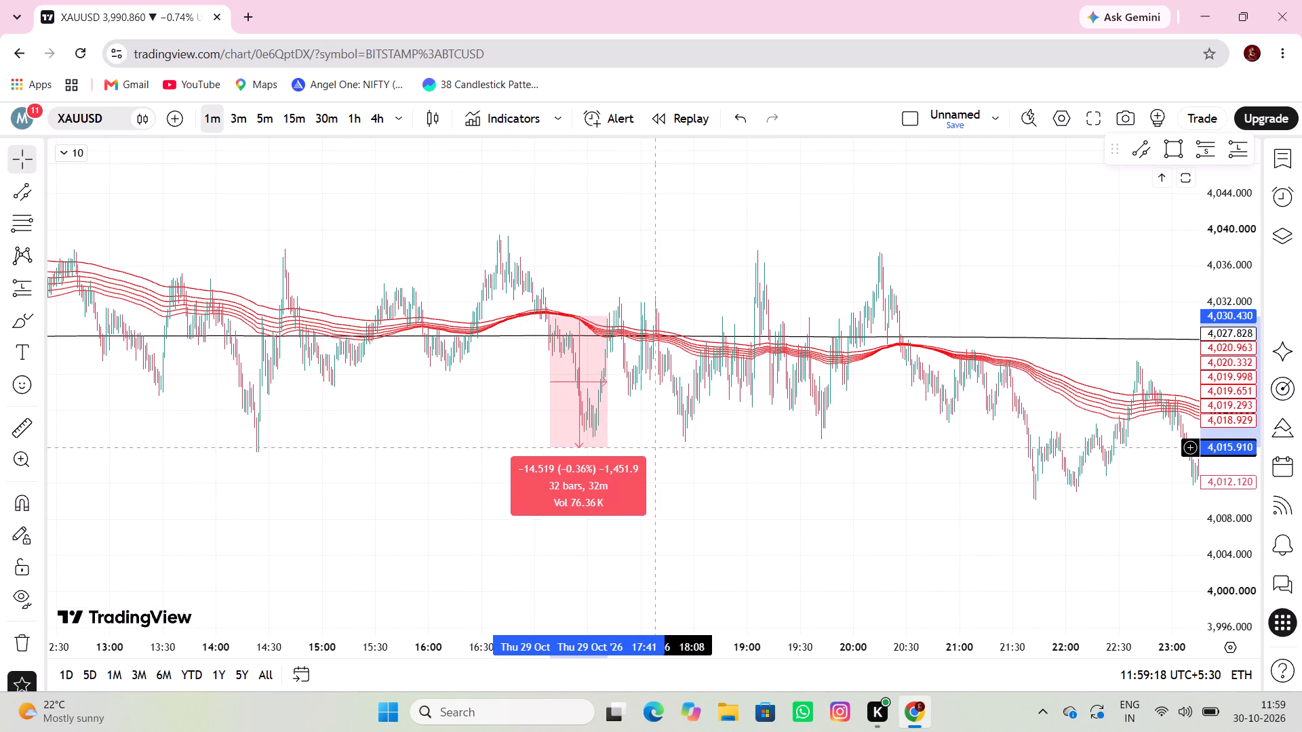
{"action": "left_click_drag", "start_coordinate": [654, 448], "coordinate": [506, 424]}
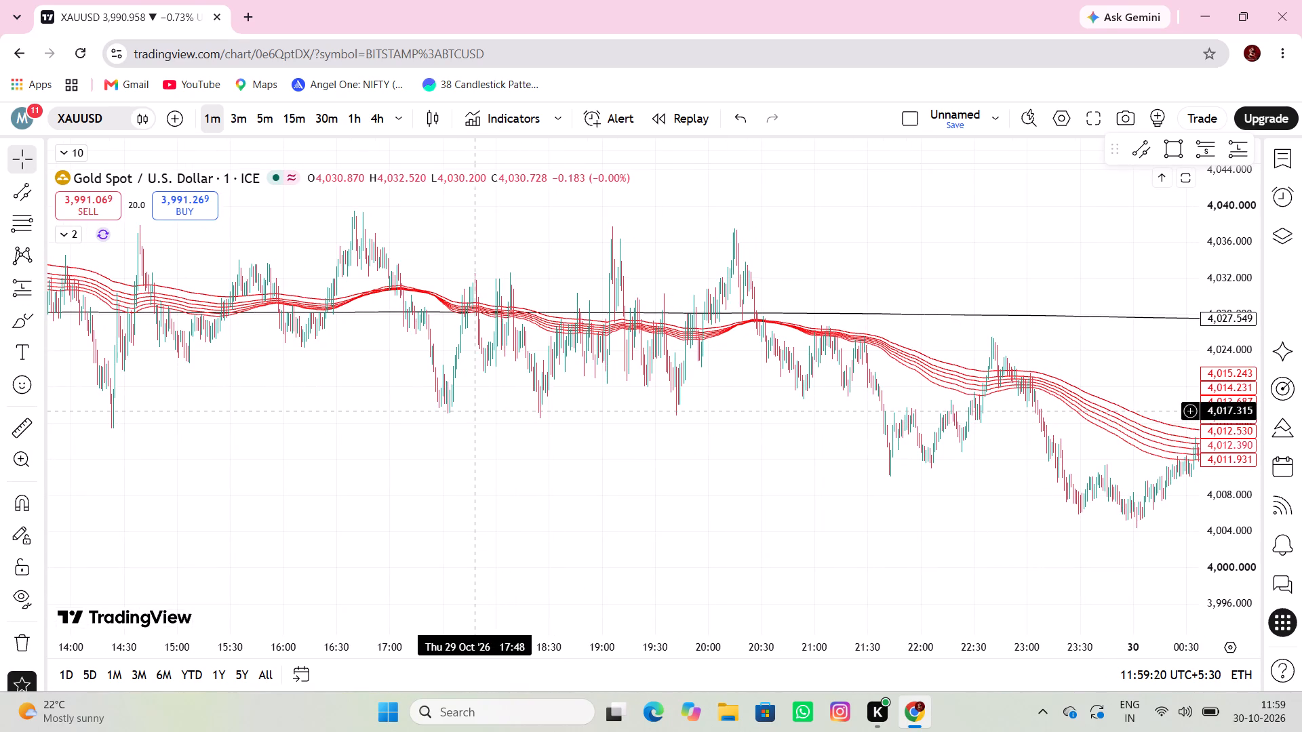
Measure the 29 October XAUUSD rise from about 4,027.2 at 19:56 to about 4,035.3 at 20:23, and clear the measurement.
{"action": "left_click", "coordinate": [36, 413]}
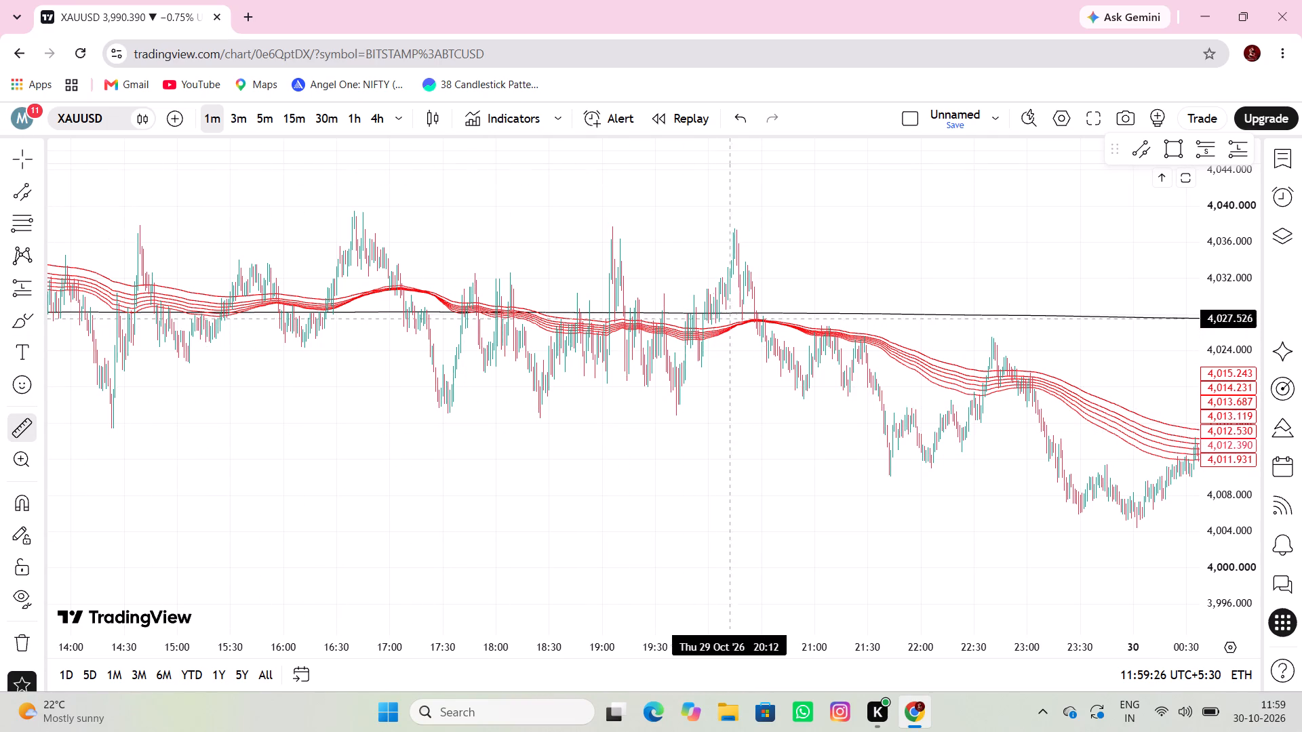
{"action": "left_click", "coordinate": [701, 321]}
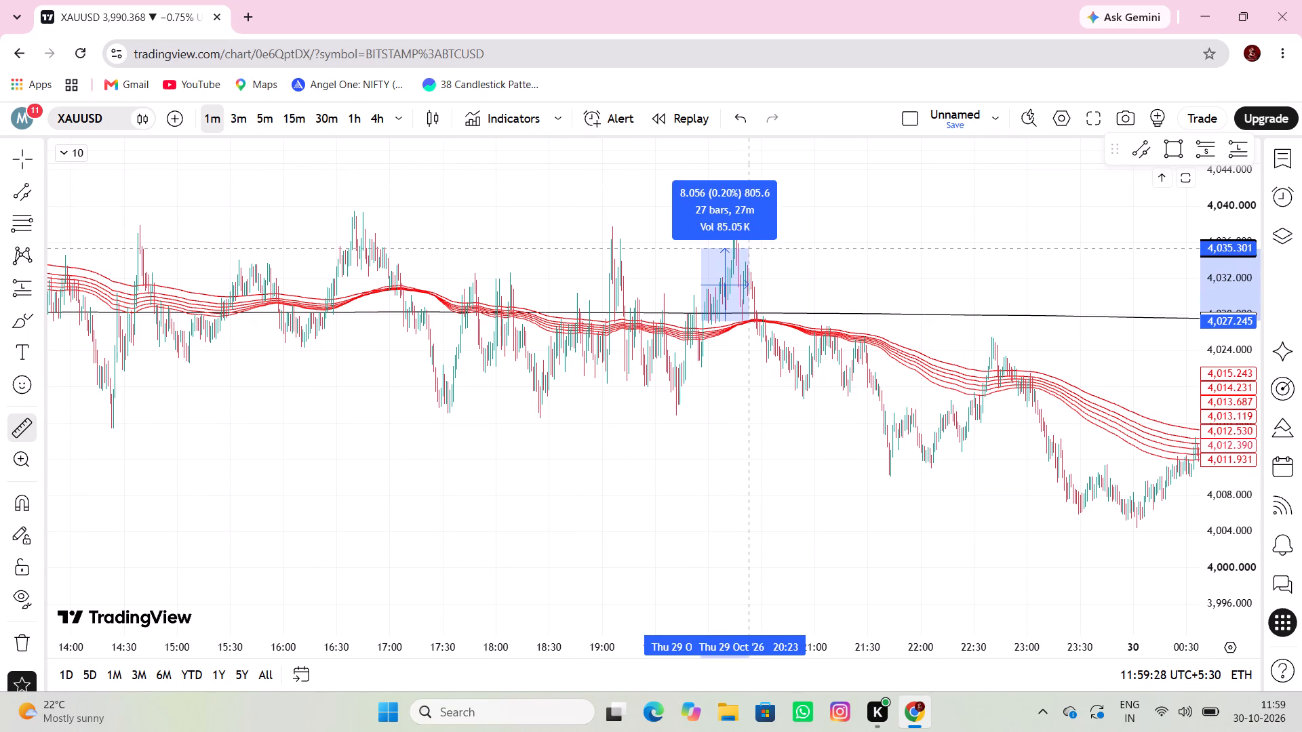
{"action": "left_click", "coordinate": [750, 249]}
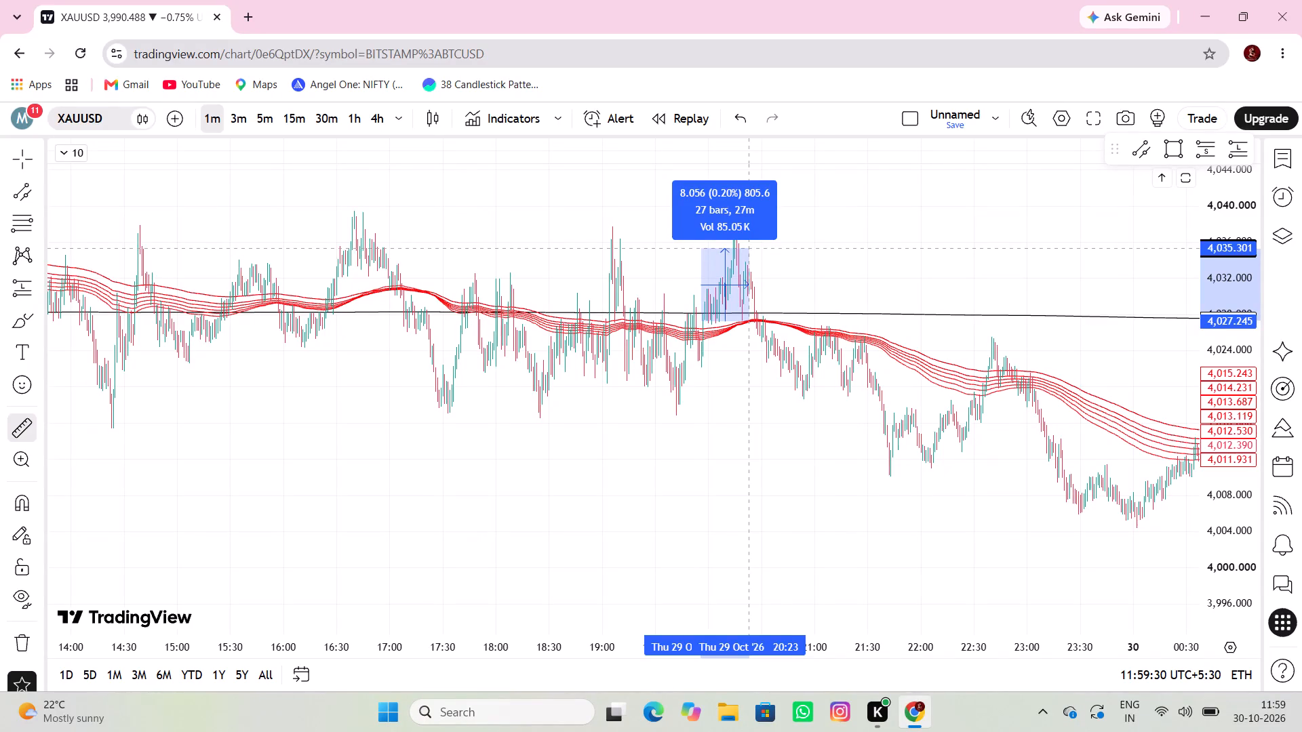
{"action": "left_click_drag", "start_coordinate": [827, 256], "coordinate": [644, 247]}
Measure the 29 October XAUUSD drop from about 4,023.7 at 21:30 to about 4,011.6 at 21:43, and clear the measurement.
{"action": "scroll", "coordinate": [648, 274], "scroll_direction": "up", "scroll_amount": 4}
{"action": "left_click_drag", "start_coordinate": [362, 418], "coordinate": [488, 432]}
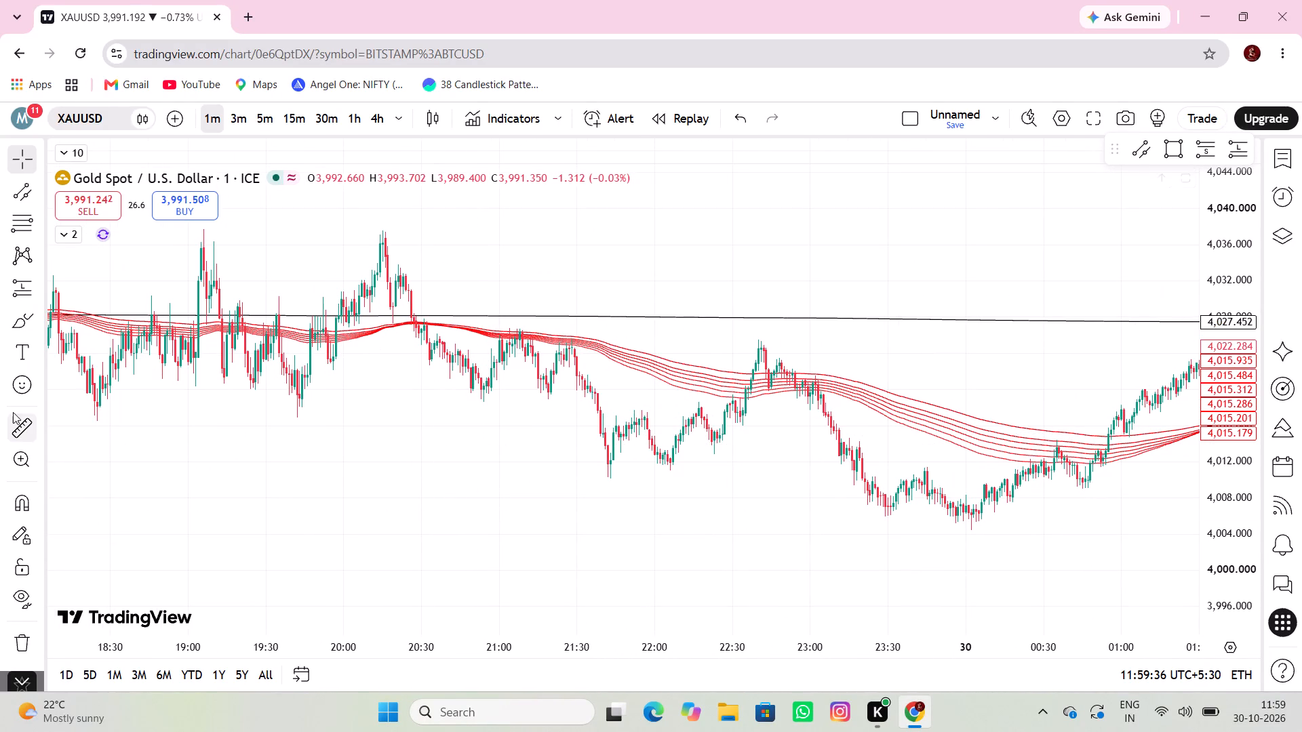
{"action": "left_click", "coordinate": [33, 433]}
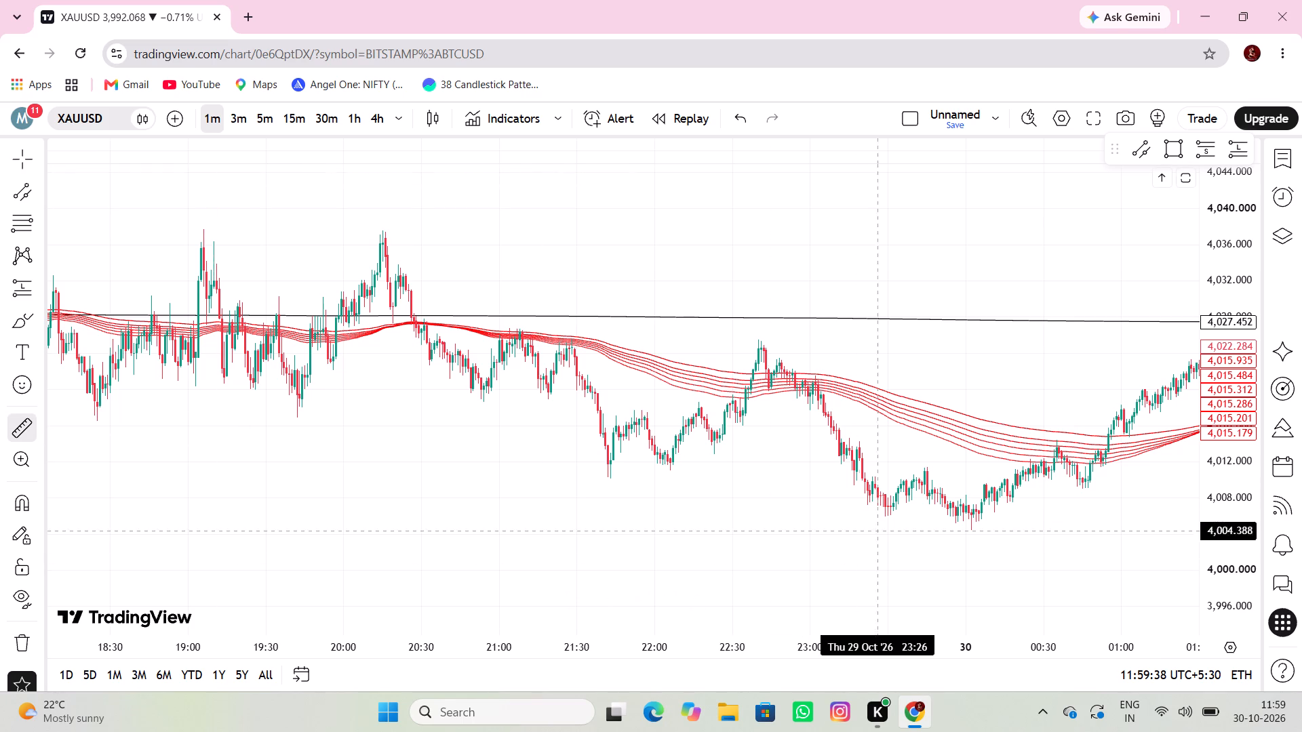
{"action": "left_click", "coordinate": [576, 356]}
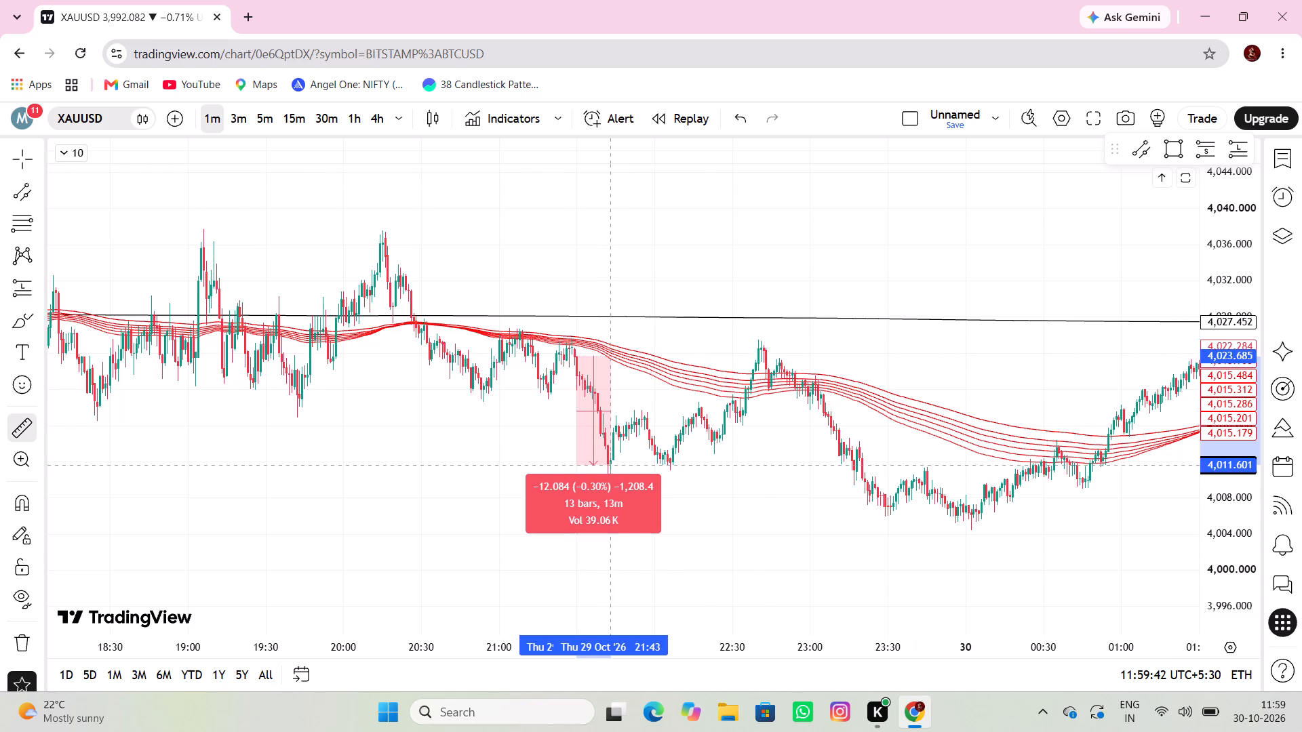
{"action": "left_click", "coordinate": [612, 466]}
{"action": "left_click", "coordinate": [631, 451]}
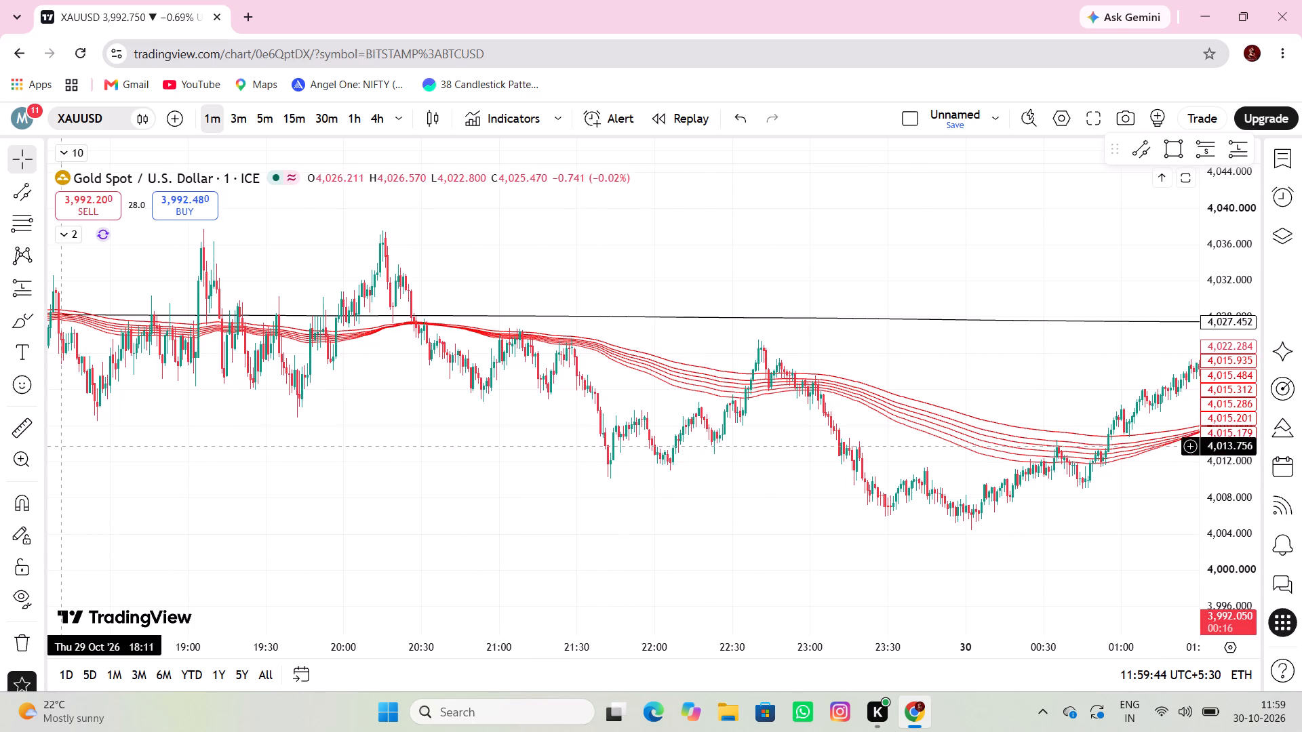
Measure the 29 October XAUUSD drop from about 4,017.3 at 23:03 to about 4,005.9 at 23:46, and clear the measurement.
{"action": "left_click", "coordinate": [9, 424]}
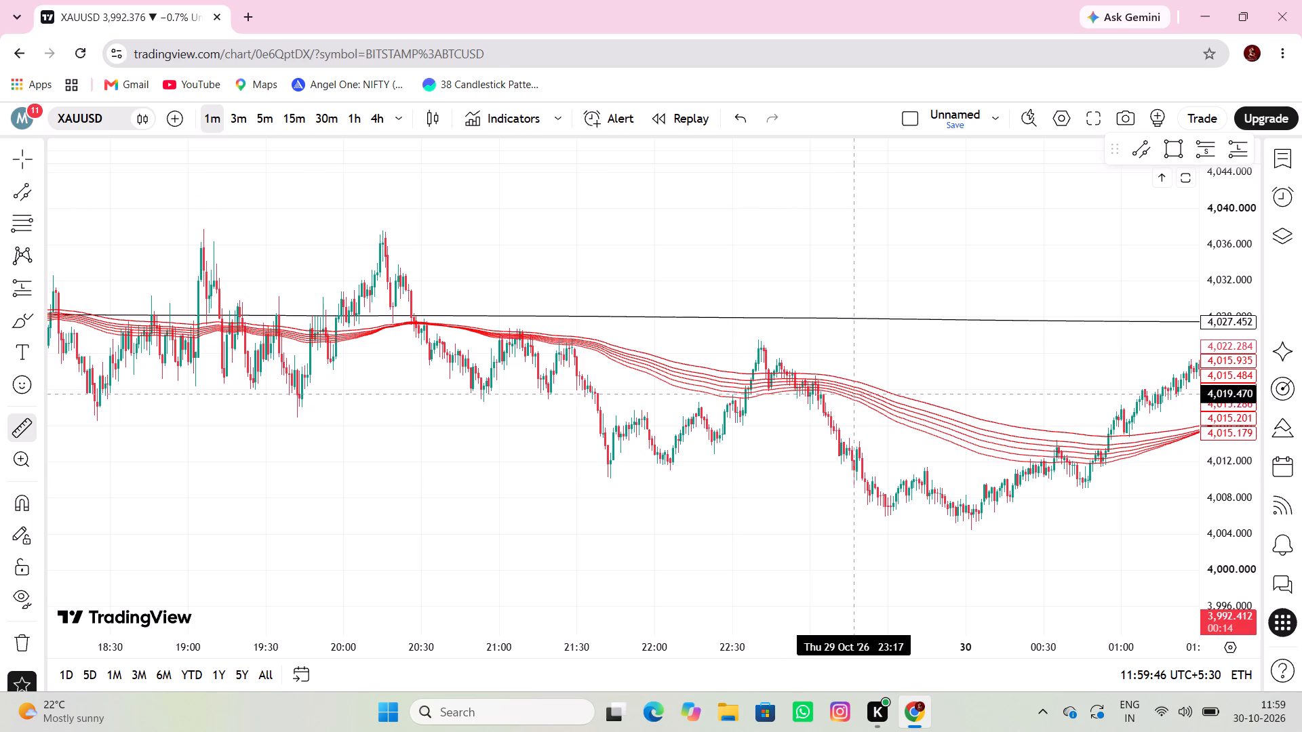
{"action": "left_click", "coordinate": [817, 413]}
{"action": "left_click", "coordinate": [929, 517]}
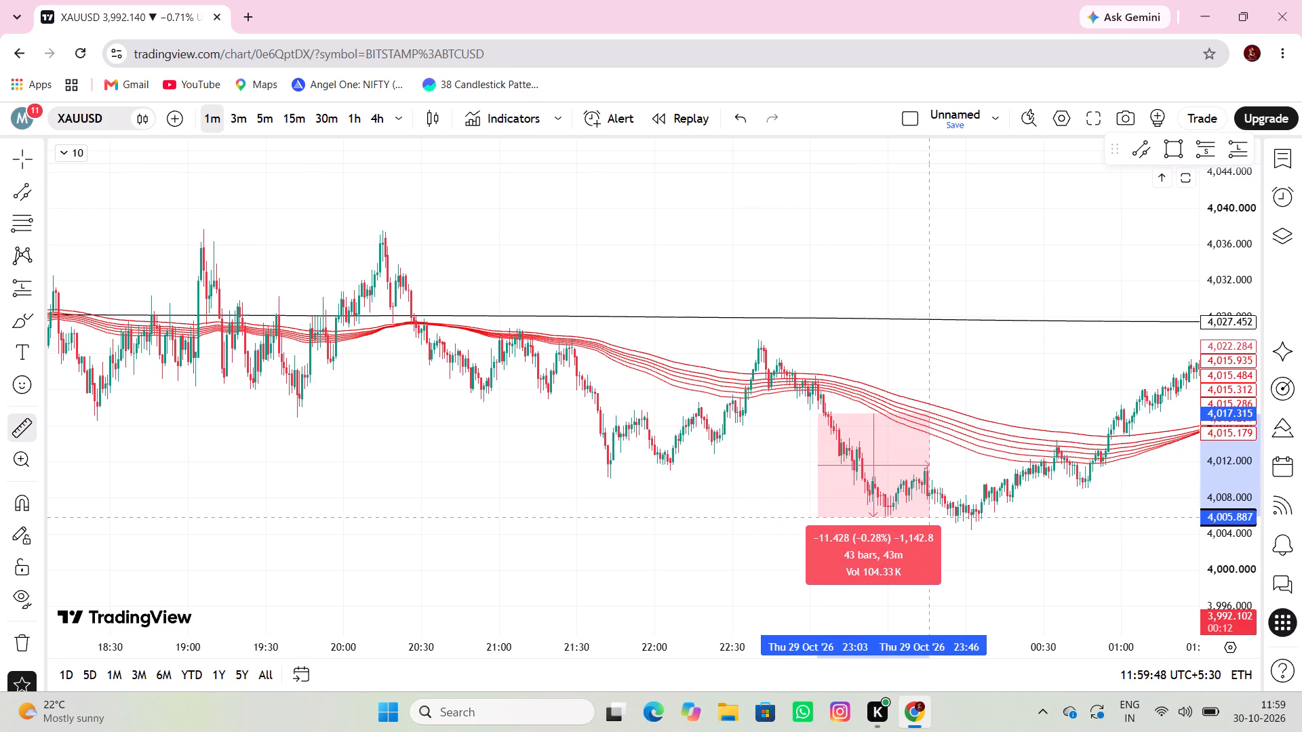
{"action": "left_click_drag", "start_coordinate": [998, 542], "coordinate": [418, 483]}
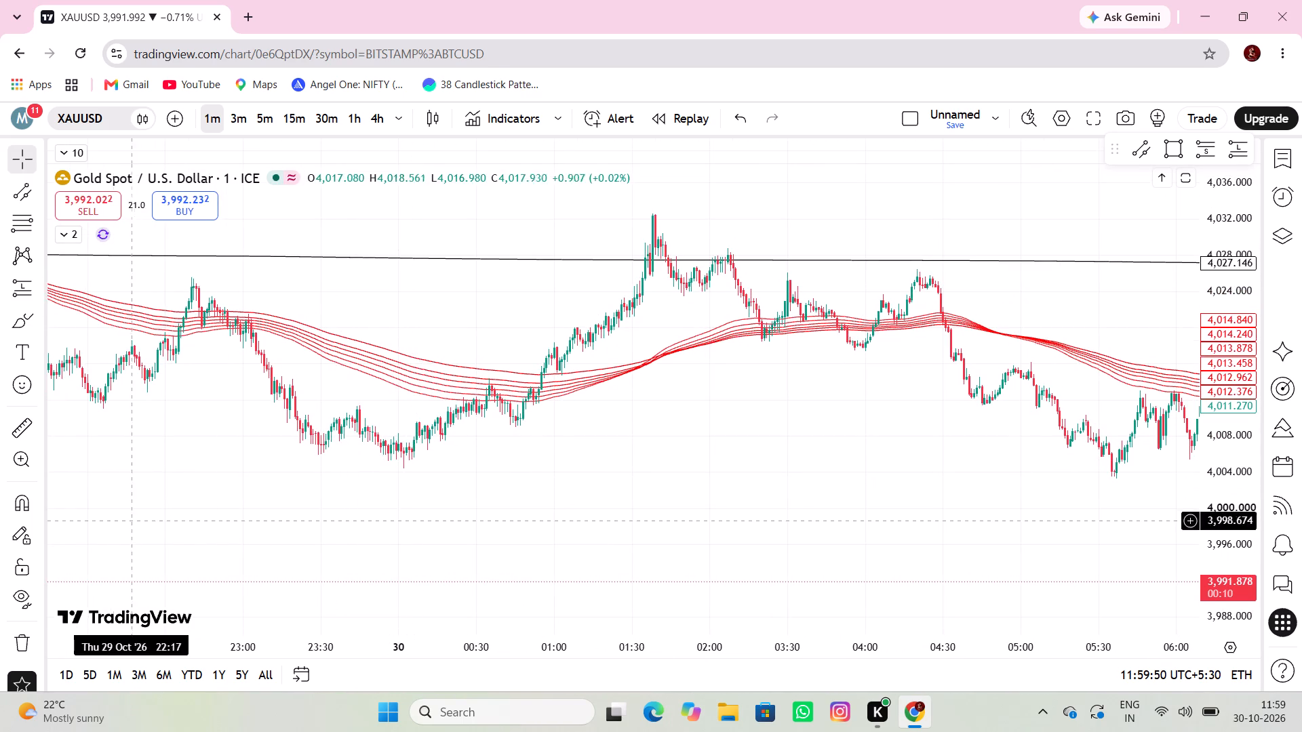
Measure the 30 October XAUUSD rise from about 4,017.3 at 01:01 to about 4,027.5 at 01:54, and clear the measurement.
{"action": "left_click", "coordinate": [24, 434]}
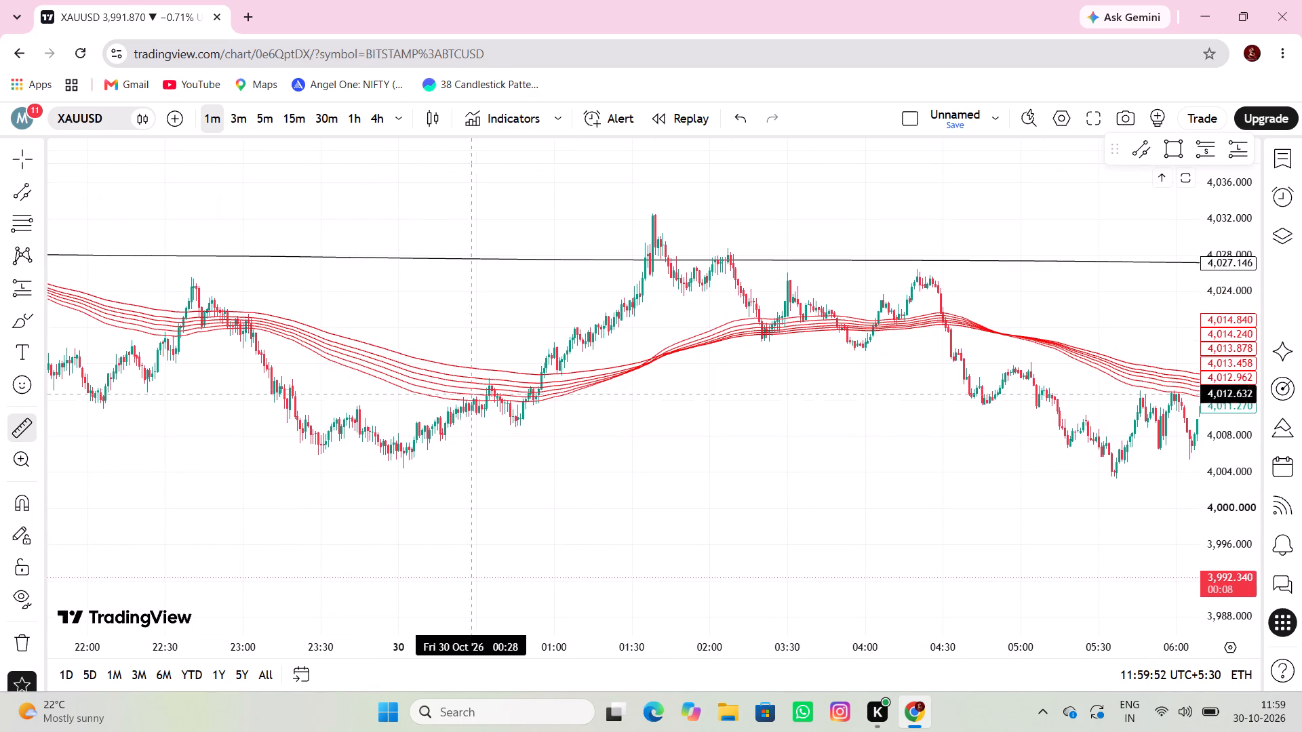
{"action": "left_click", "coordinate": [555, 352]}
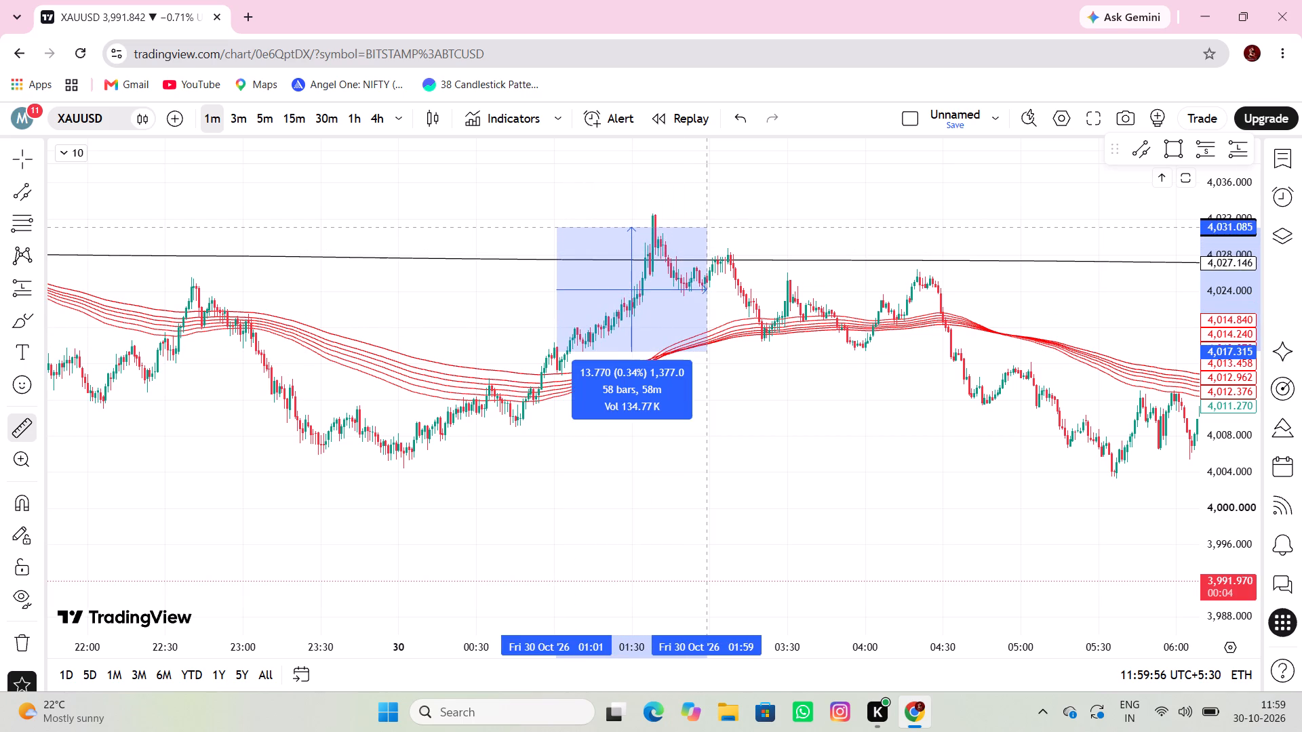
{"action": "left_click", "coordinate": [696, 260]}
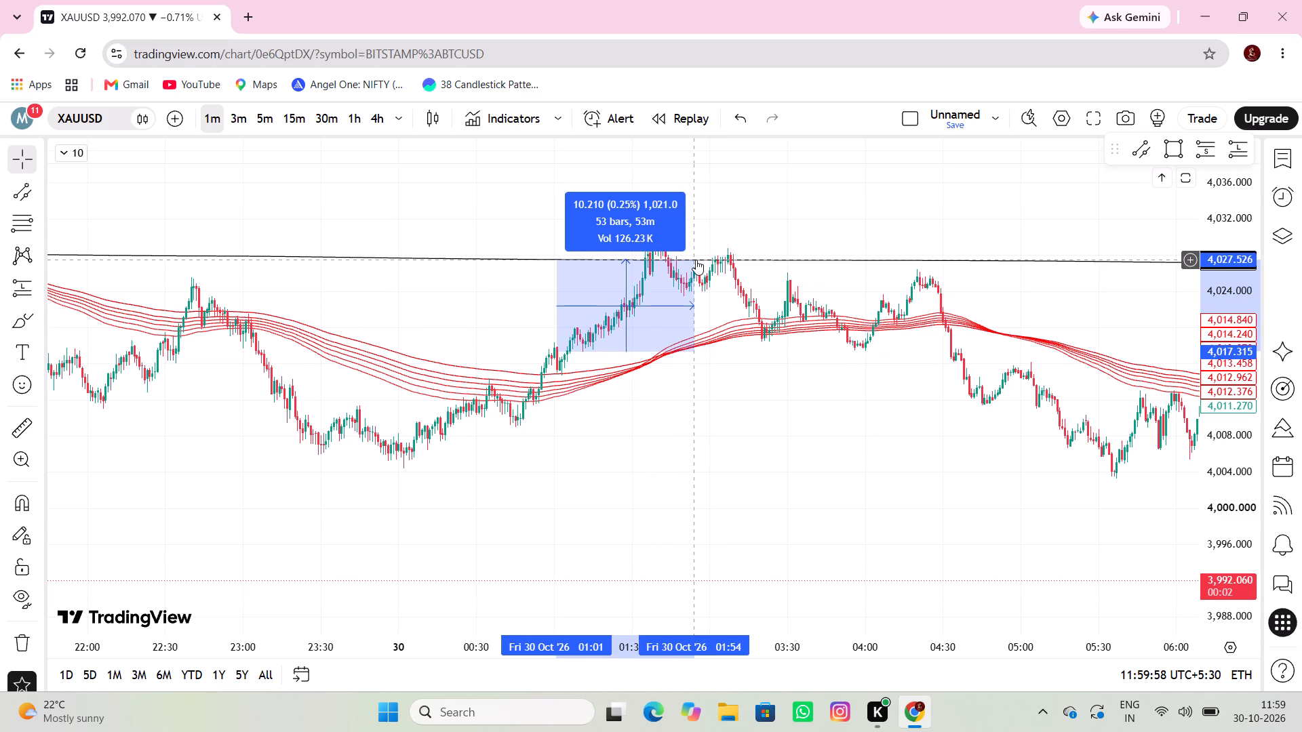
{"action": "left_click_drag", "start_coordinate": [798, 390], "coordinate": [585, 360]}
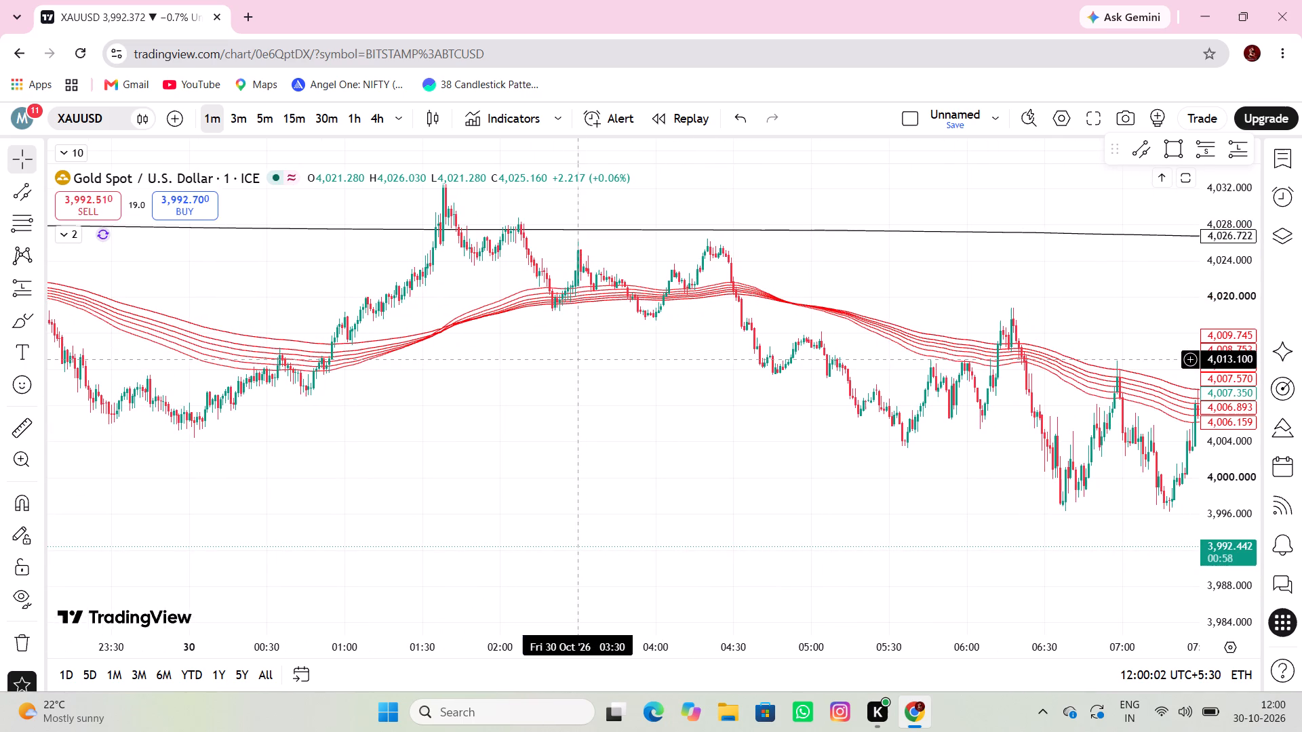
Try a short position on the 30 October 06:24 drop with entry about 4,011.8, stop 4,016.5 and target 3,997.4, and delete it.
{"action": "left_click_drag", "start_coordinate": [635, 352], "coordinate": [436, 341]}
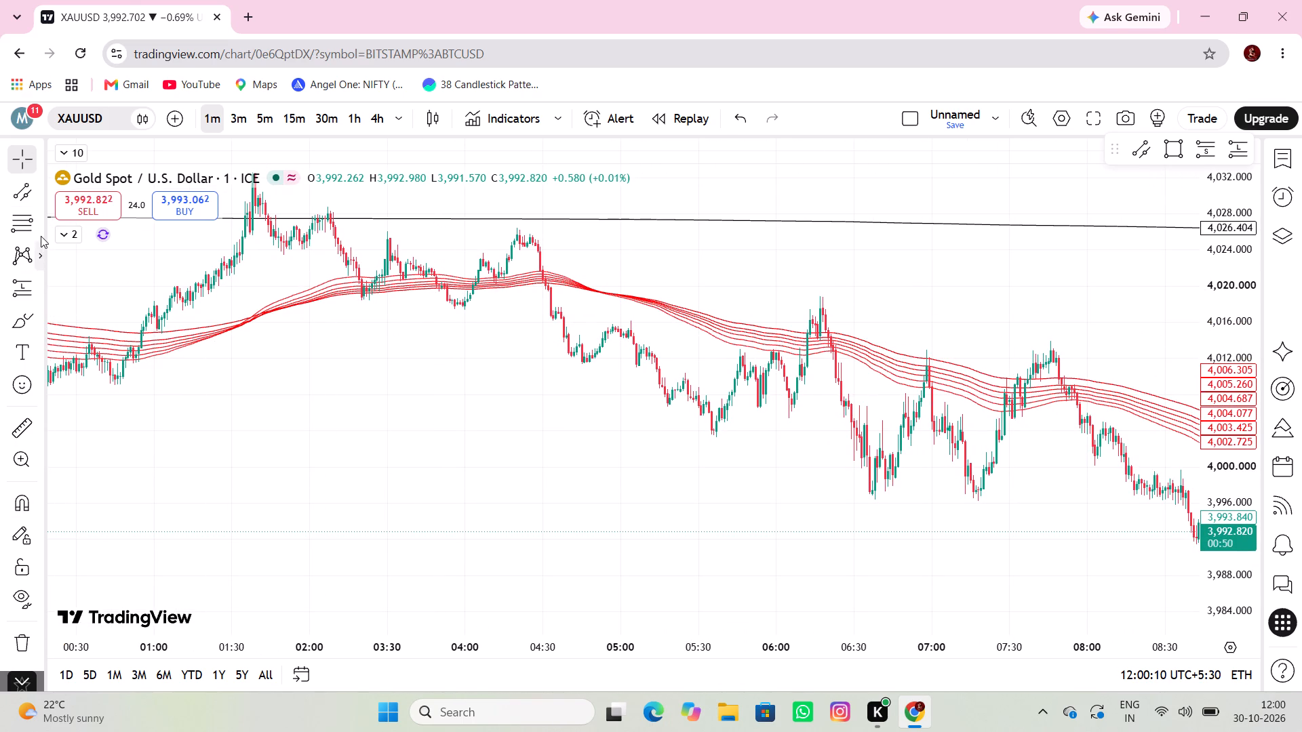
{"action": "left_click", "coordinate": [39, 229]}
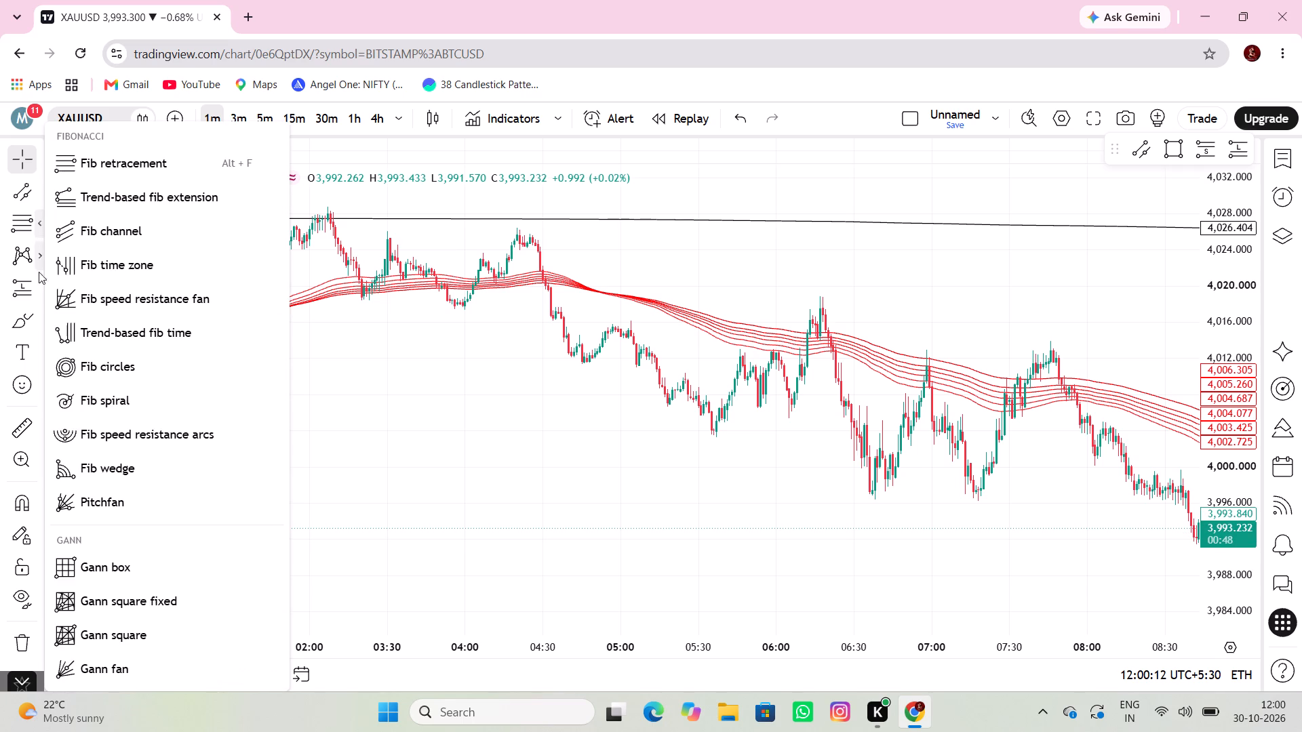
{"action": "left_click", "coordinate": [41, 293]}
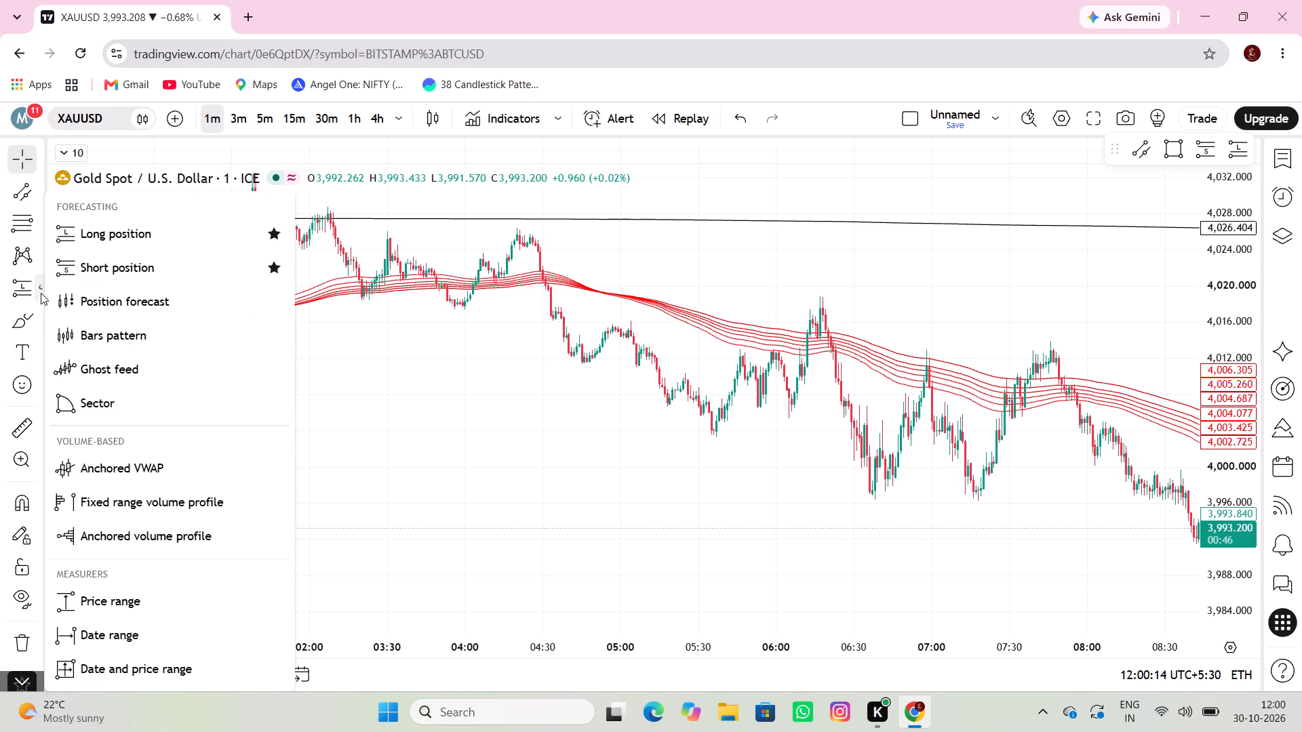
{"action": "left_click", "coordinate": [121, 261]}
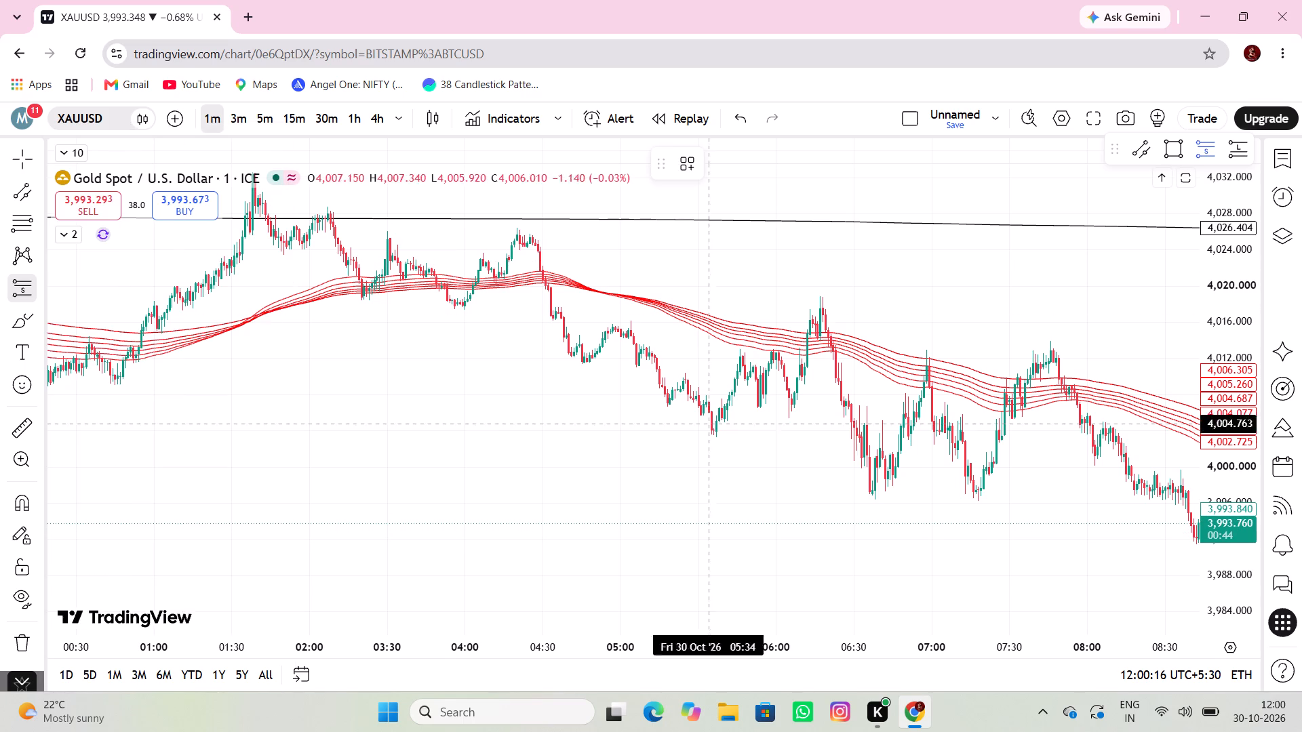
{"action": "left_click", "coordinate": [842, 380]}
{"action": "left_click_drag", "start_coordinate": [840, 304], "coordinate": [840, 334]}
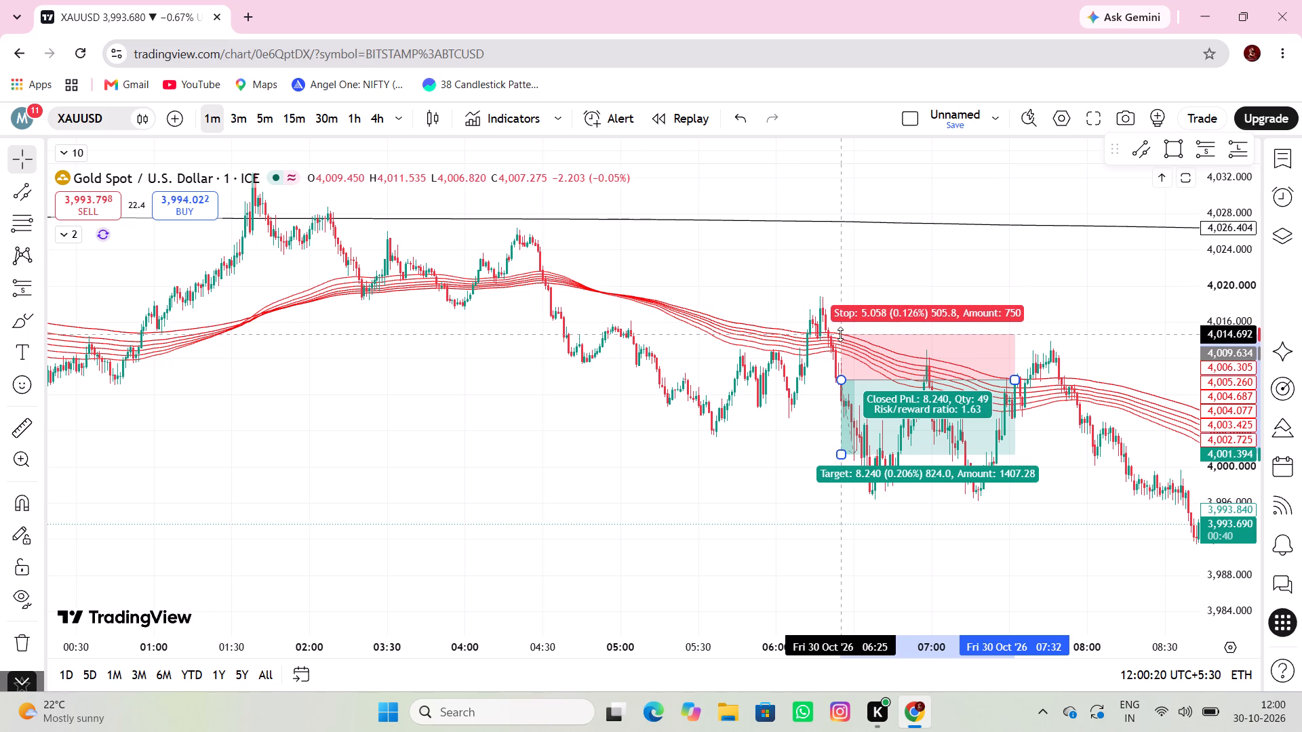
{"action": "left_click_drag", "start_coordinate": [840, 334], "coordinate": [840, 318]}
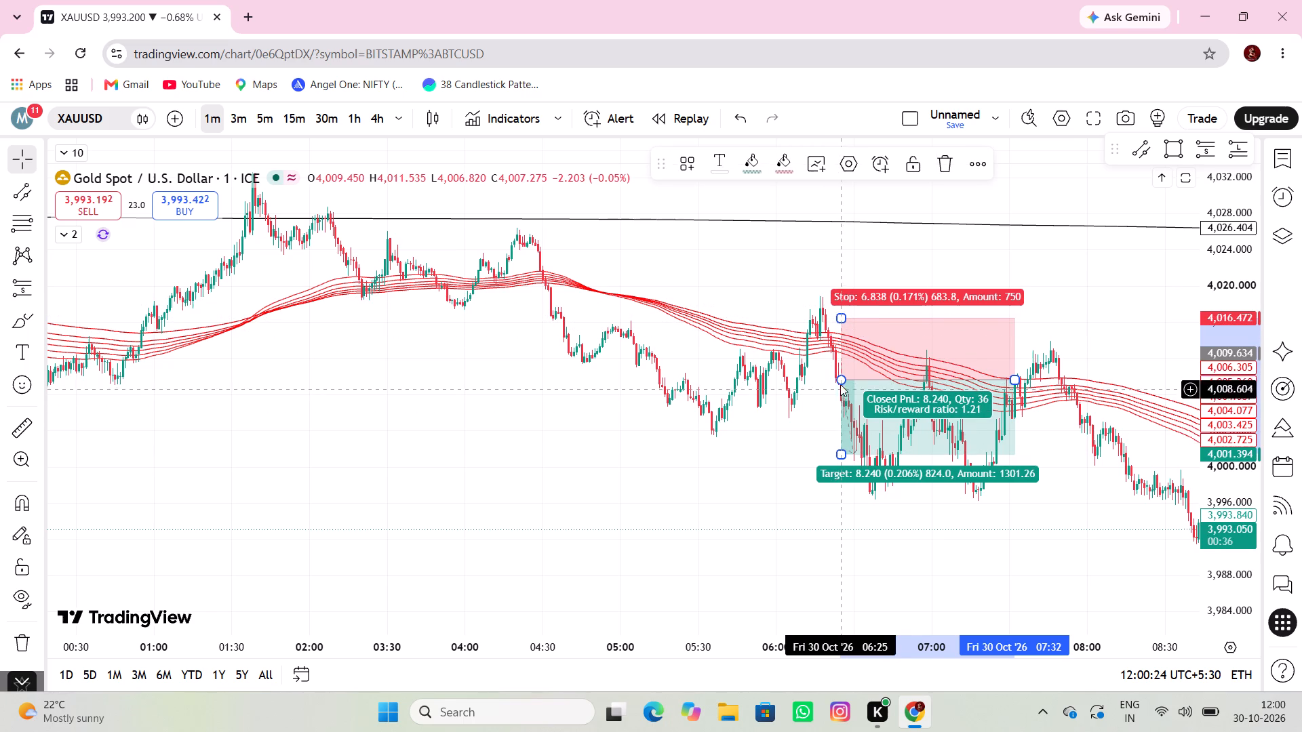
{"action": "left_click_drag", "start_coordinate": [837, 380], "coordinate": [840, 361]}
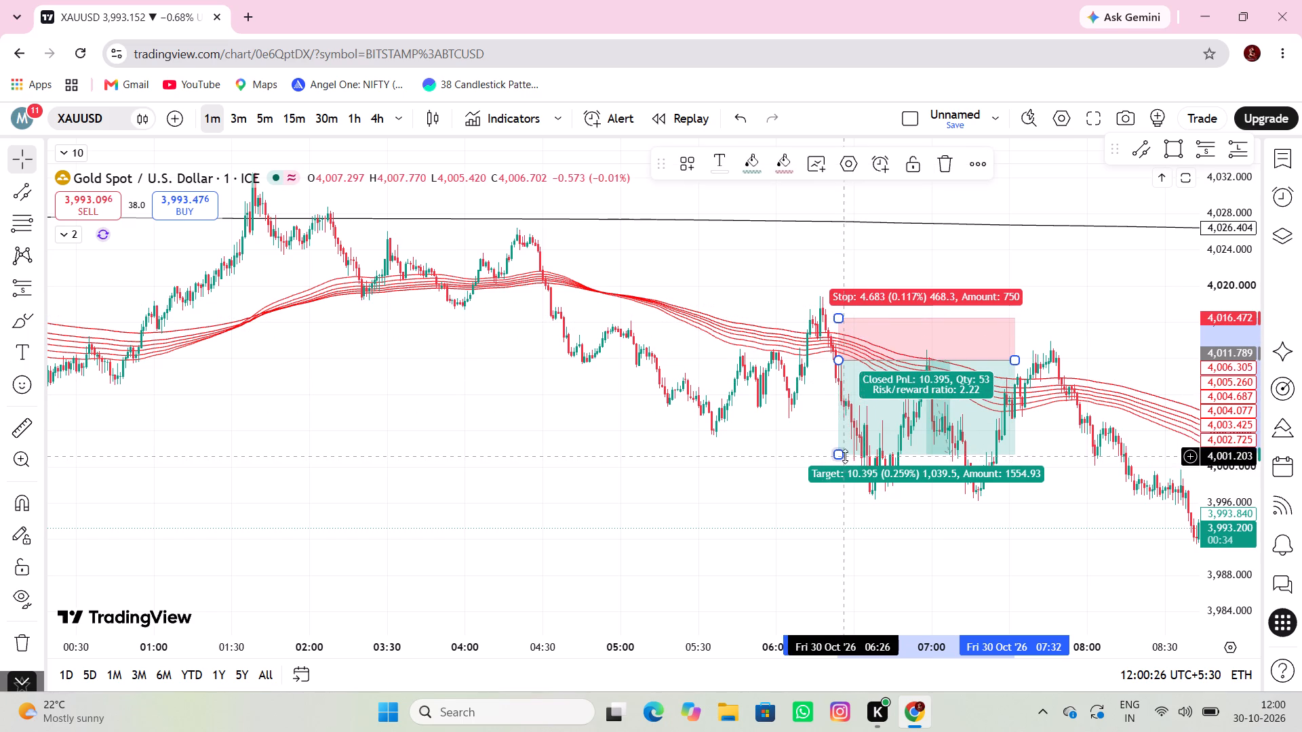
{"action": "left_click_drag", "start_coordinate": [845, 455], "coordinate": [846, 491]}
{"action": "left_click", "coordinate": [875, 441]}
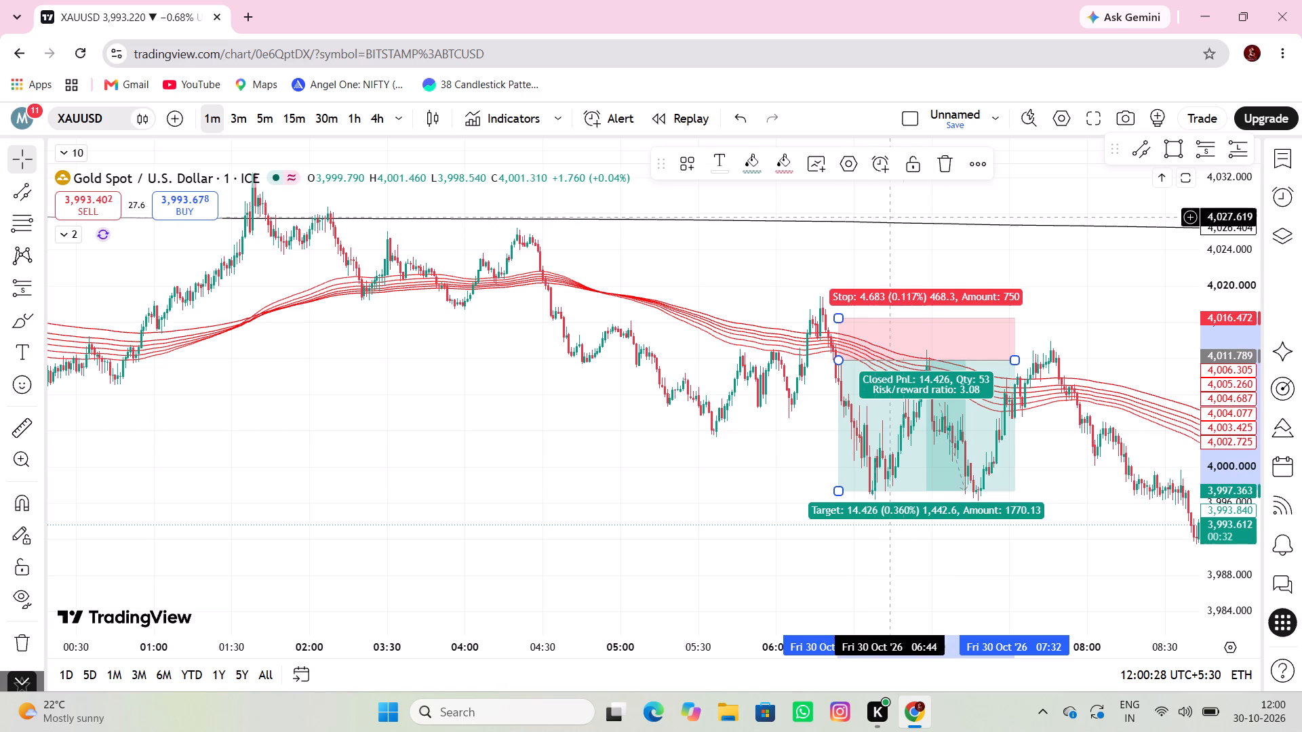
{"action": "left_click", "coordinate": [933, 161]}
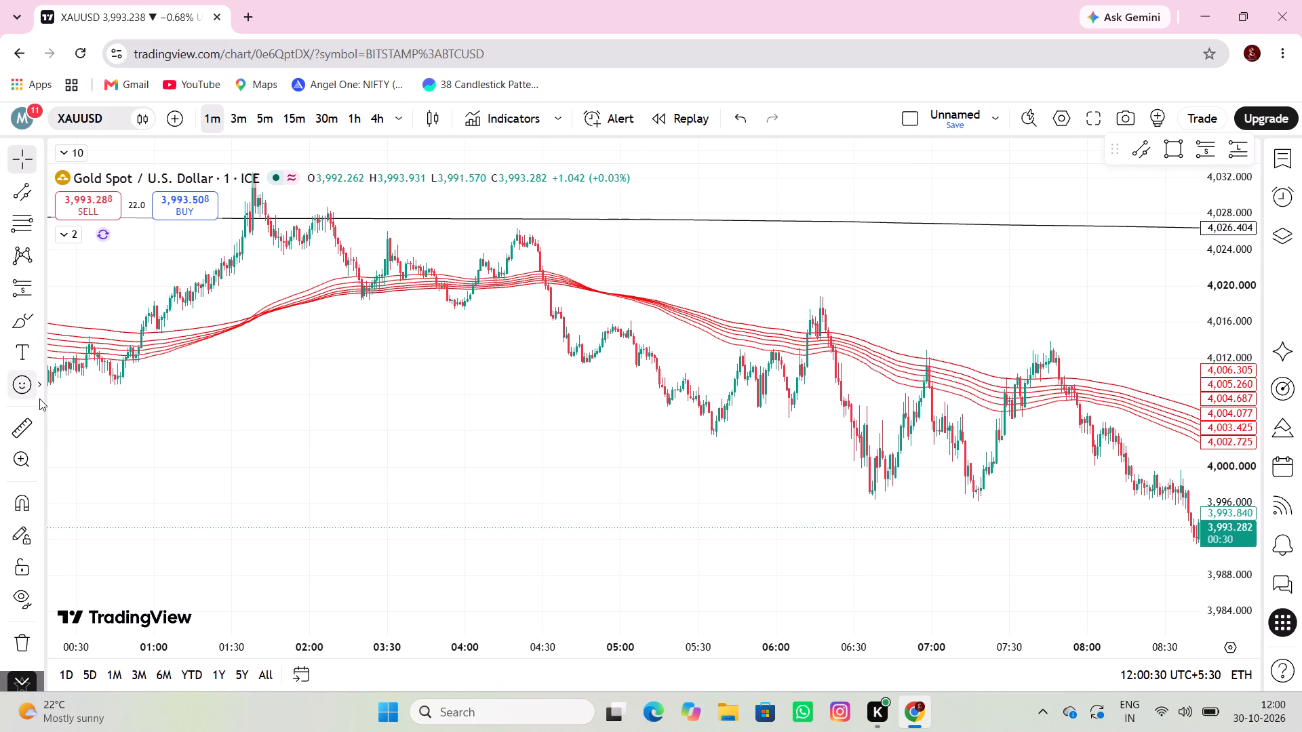
Draw a short position at 06:24 on 30 October with entry about 4,010.4, stop about 4,017.7 and target about 3,996.8.
{"action": "left_click", "coordinate": [38, 287]}
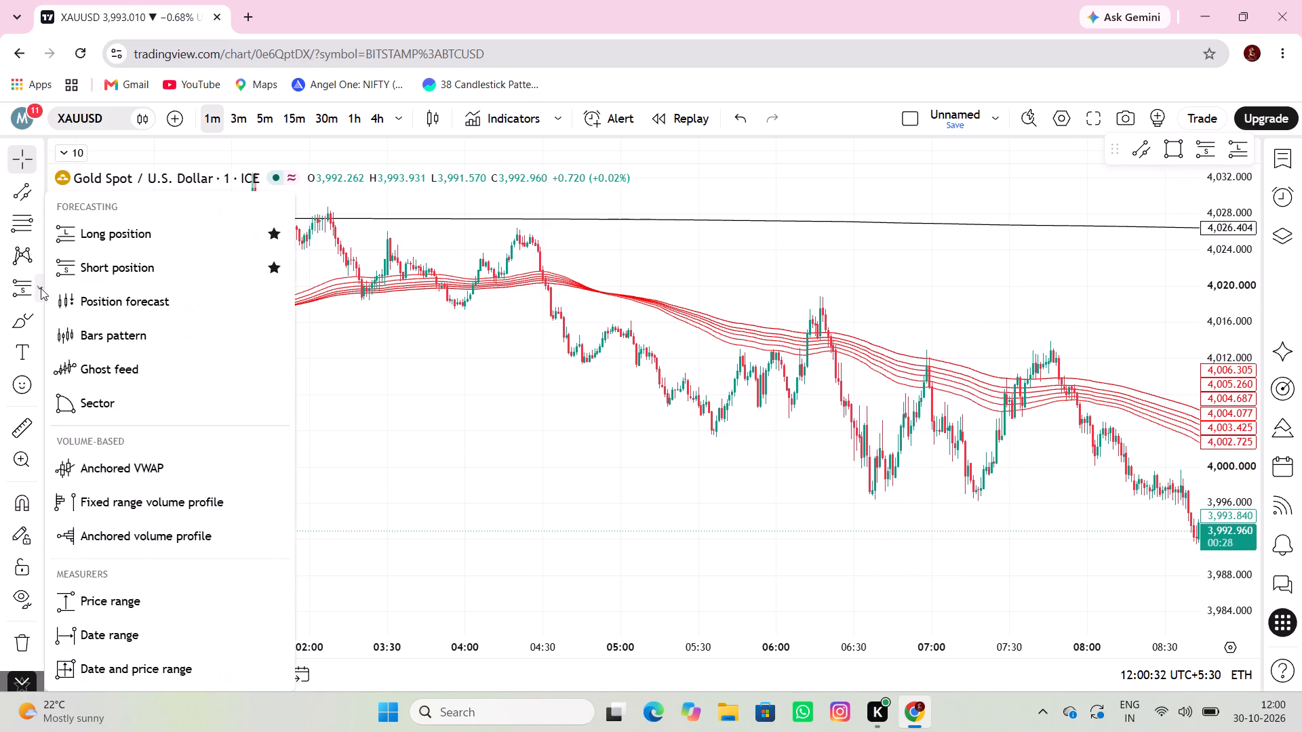
{"action": "left_click", "coordinate": [115, 265]}
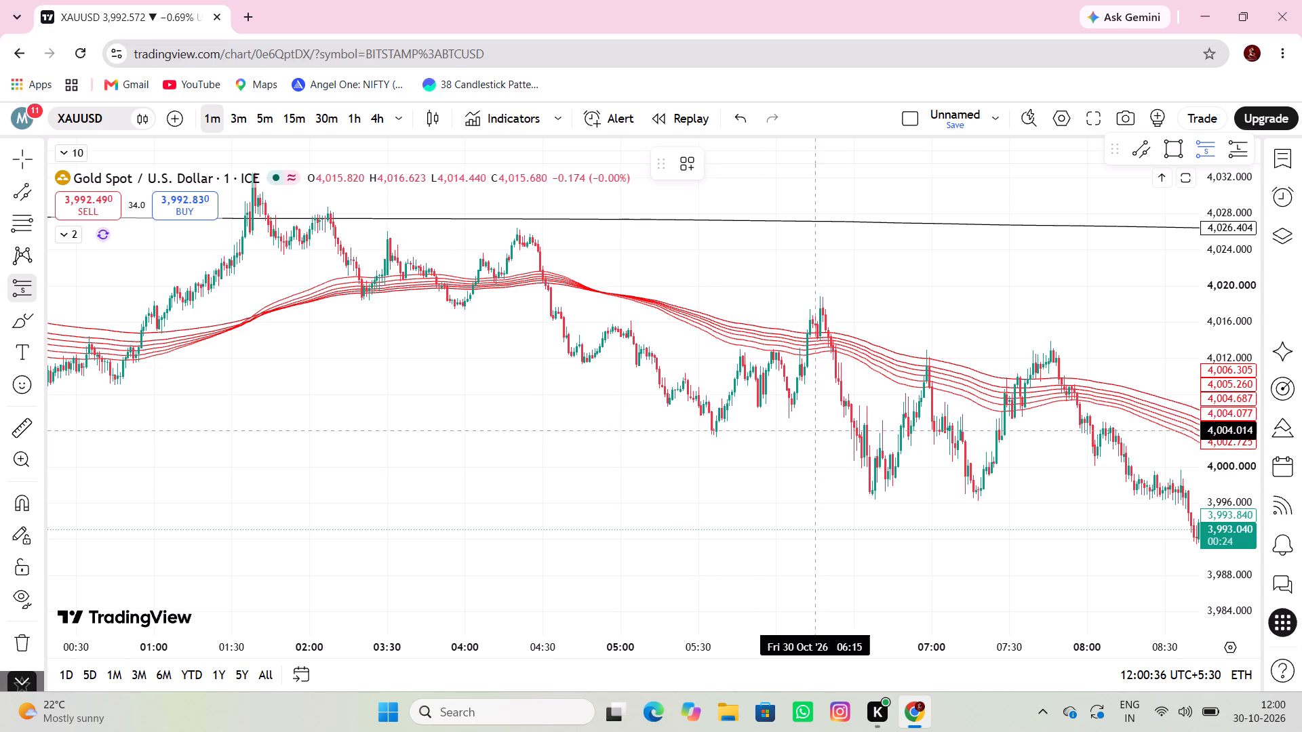
{"action": "left_click", "coordinate": [838, 373]}
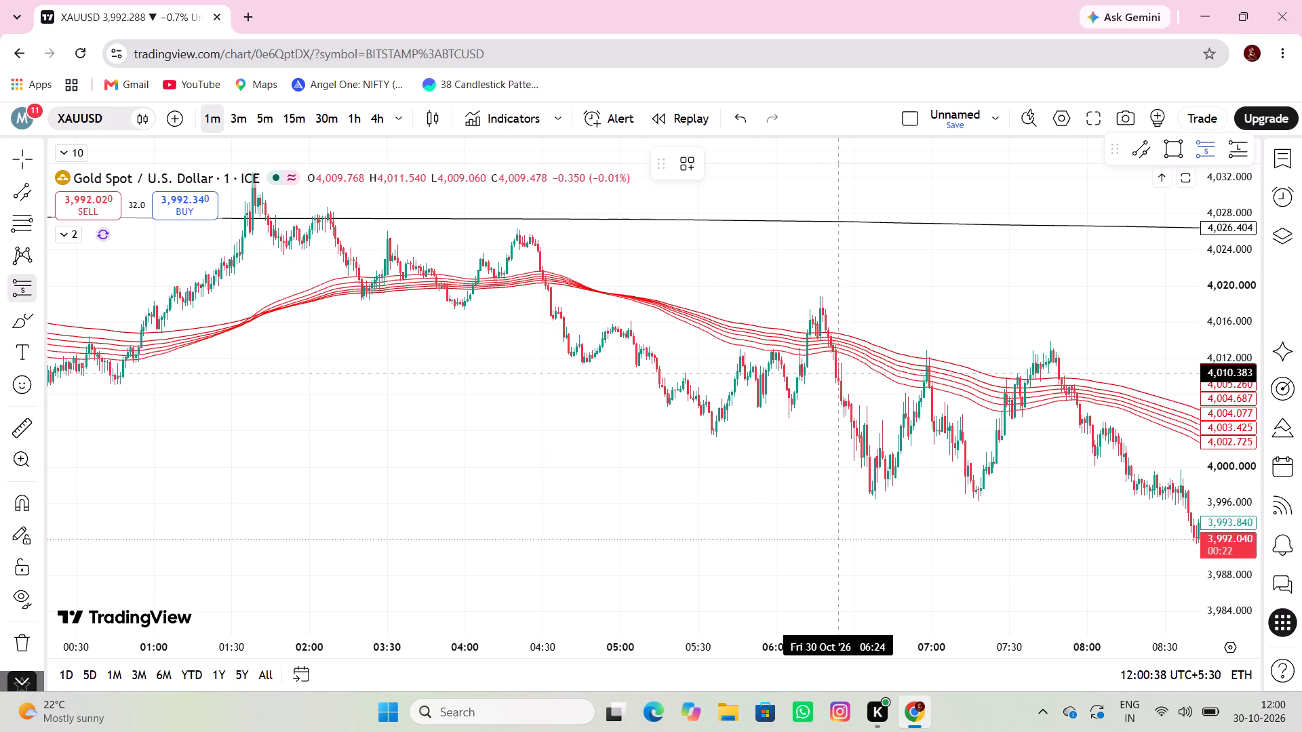
{"action": "left_click_drag", "start_coordinate": [835, 308], "coordinate": [837, 333]}
{"action": "left_click_drag", "start_coordinate": [836, 318], "coordinate": [836, 325]}
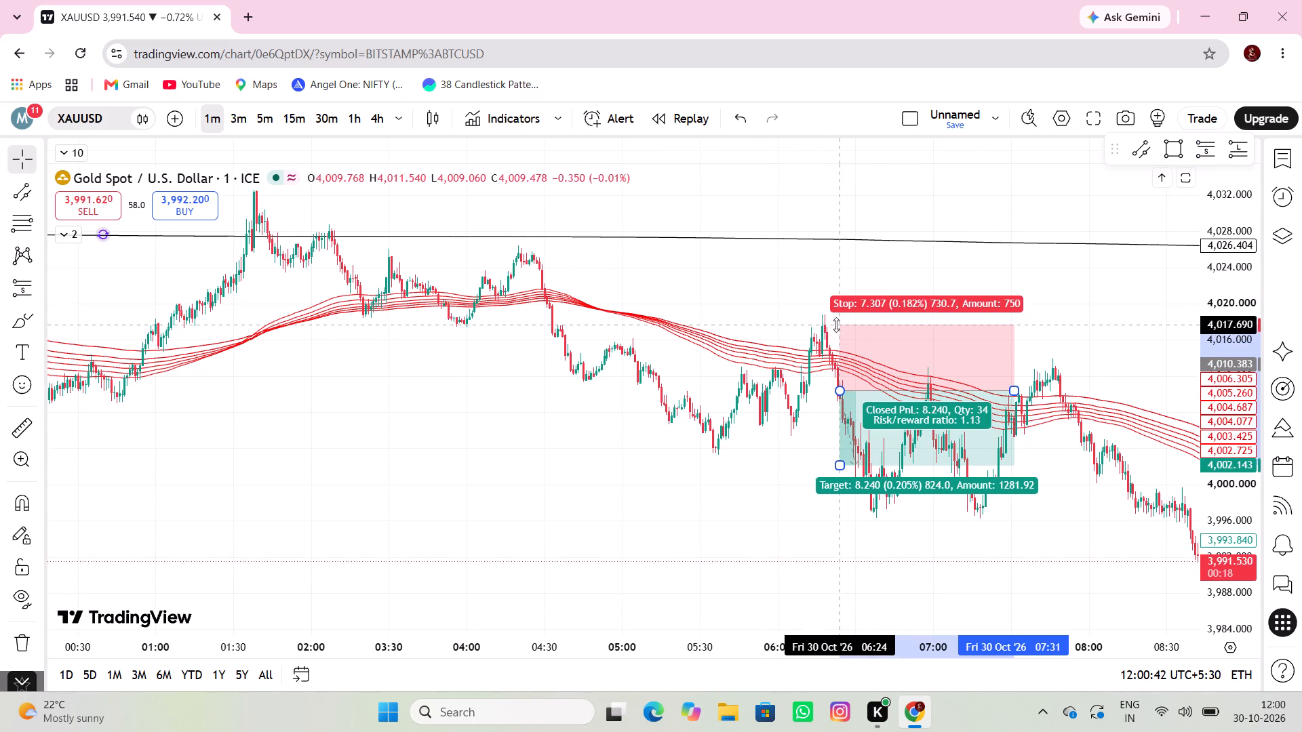
{"action": "left_click_drag", "start_coordinate": [844, 466], "coordinate": [850, 499]}
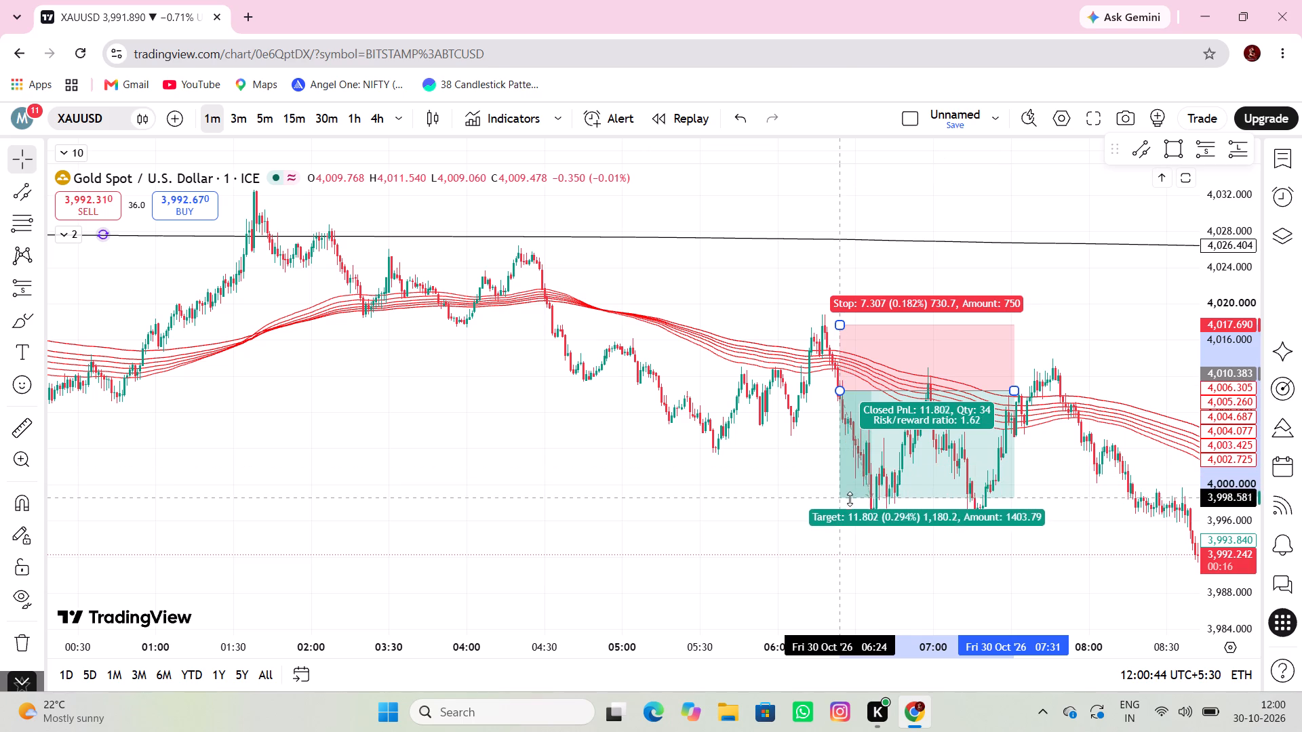
{"action": "left_click_drag", "start_coordinate": [850, 499], "coordinate": [845, 514]}
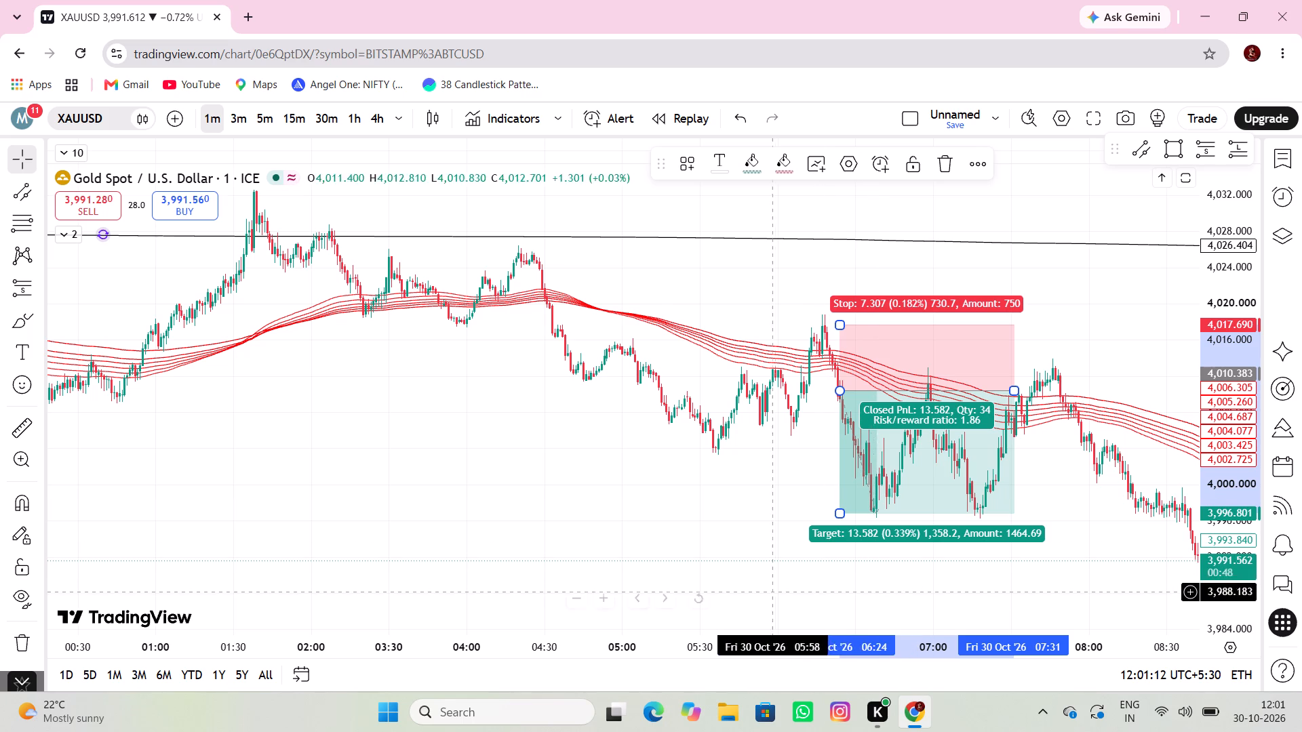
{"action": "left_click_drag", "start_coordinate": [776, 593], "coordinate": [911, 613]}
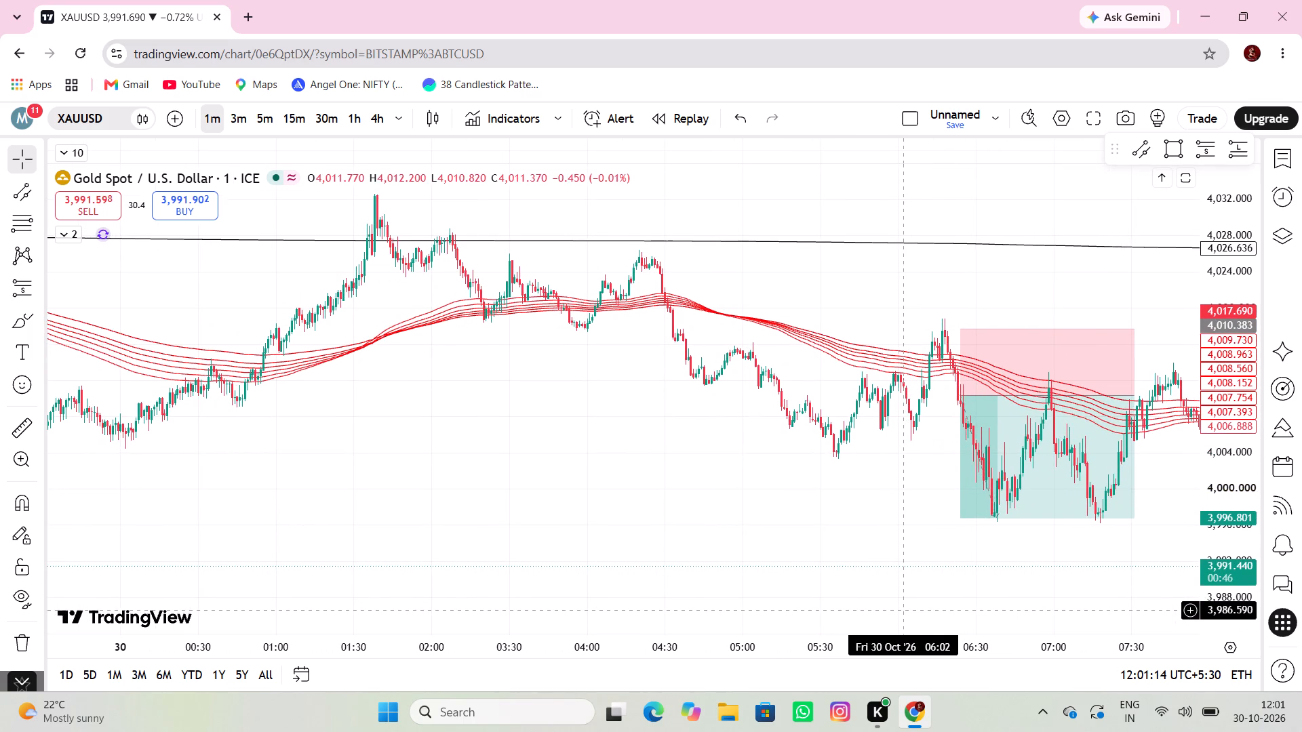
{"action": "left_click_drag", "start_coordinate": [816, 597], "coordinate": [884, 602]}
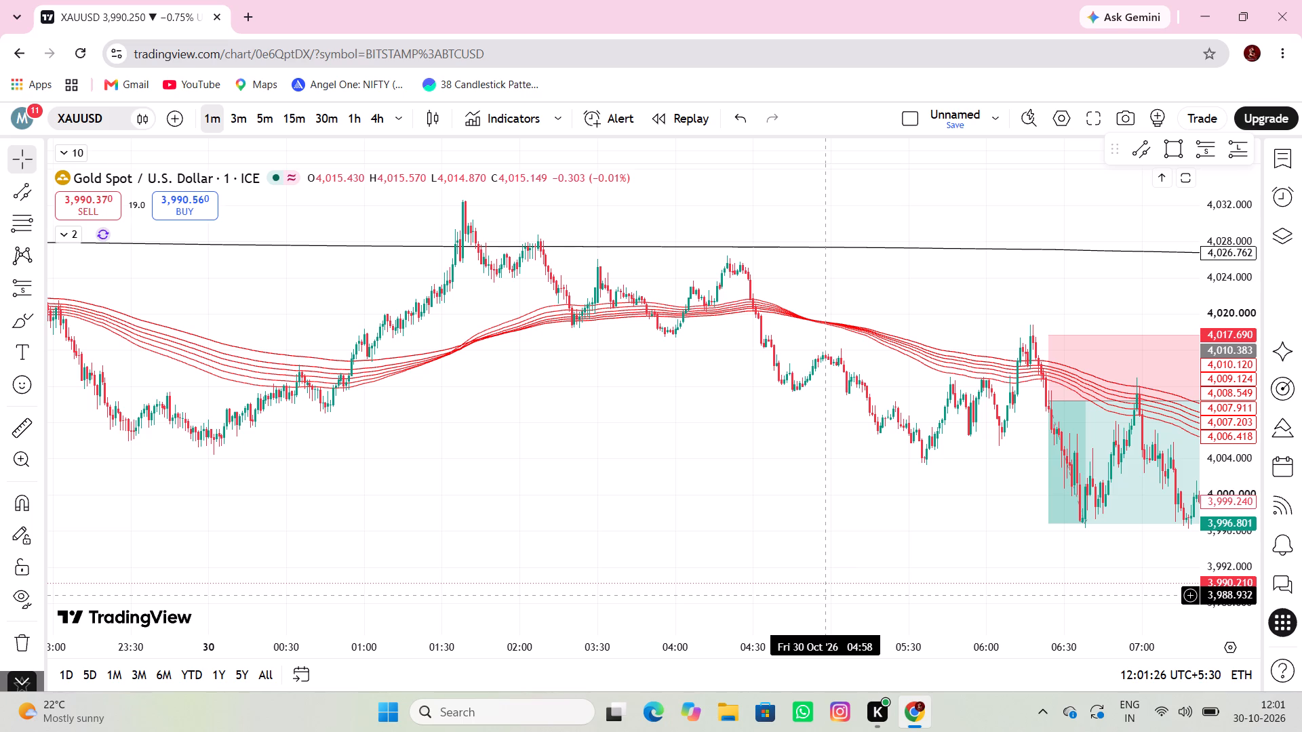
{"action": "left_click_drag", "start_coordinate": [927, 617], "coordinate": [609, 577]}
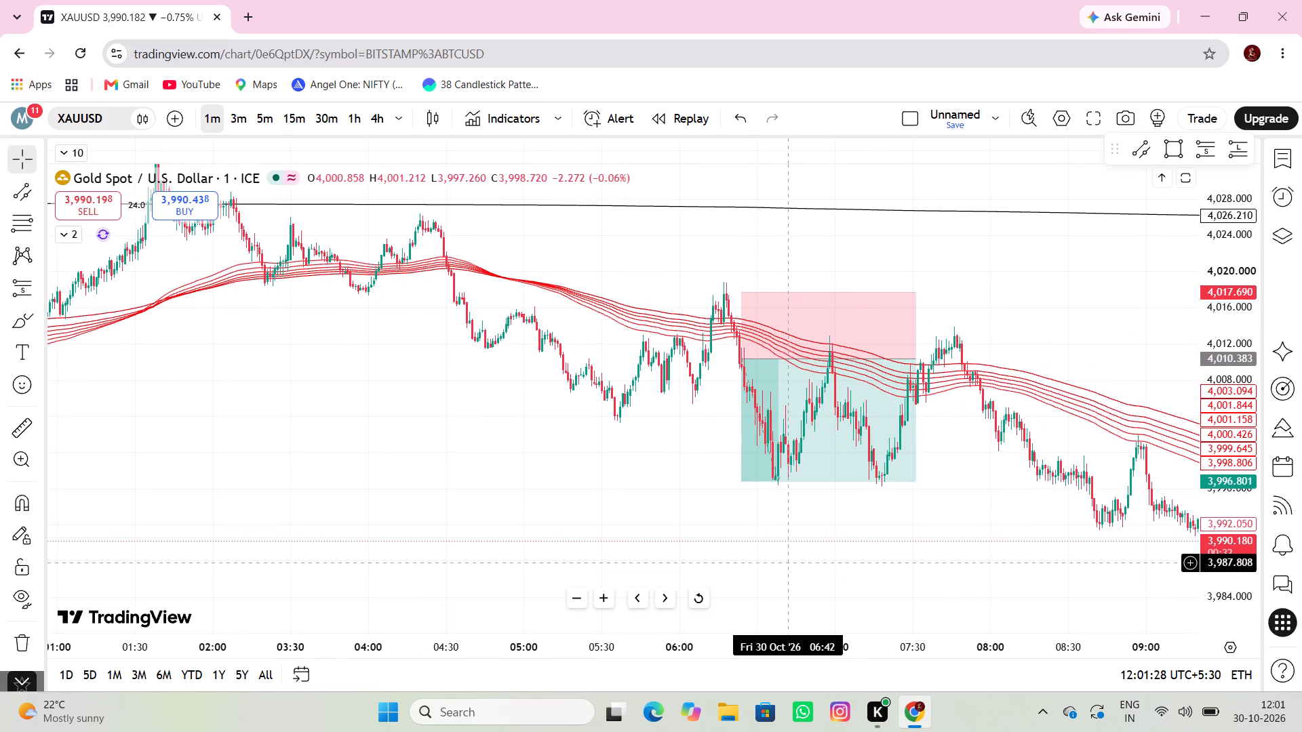
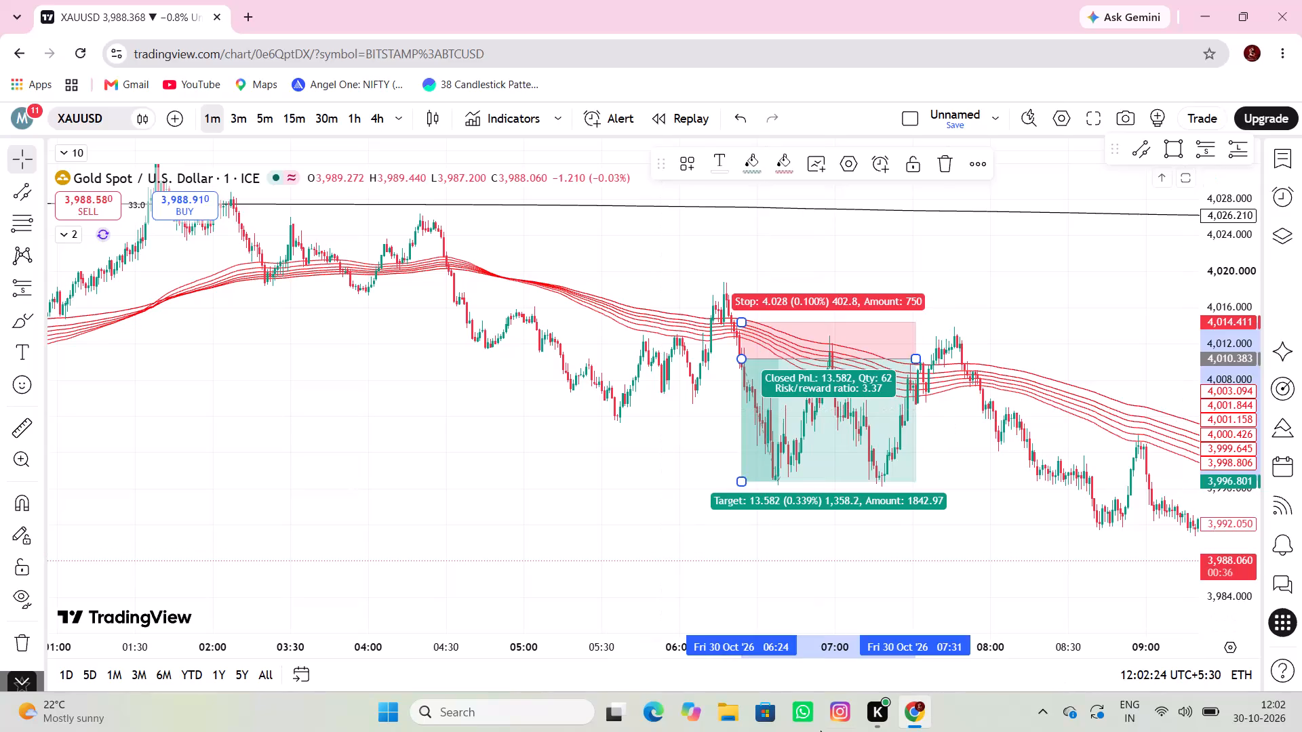
Examine the XAUUSD price action around the 06:24 short position and onward past 10:00 on 30 October.
{"action": "scroll", "coordinate": [812, 577], "scroll_direction": "up", "scroll_amount": 1}
{"action": "scroll", "coordinate": [763, 544], "scroll_direction": "down", "scroll_amount": 4}
{"action": "scroll", "coordinate": [770, 545], "scroll_direction": "up", "scroll_amount": 4}
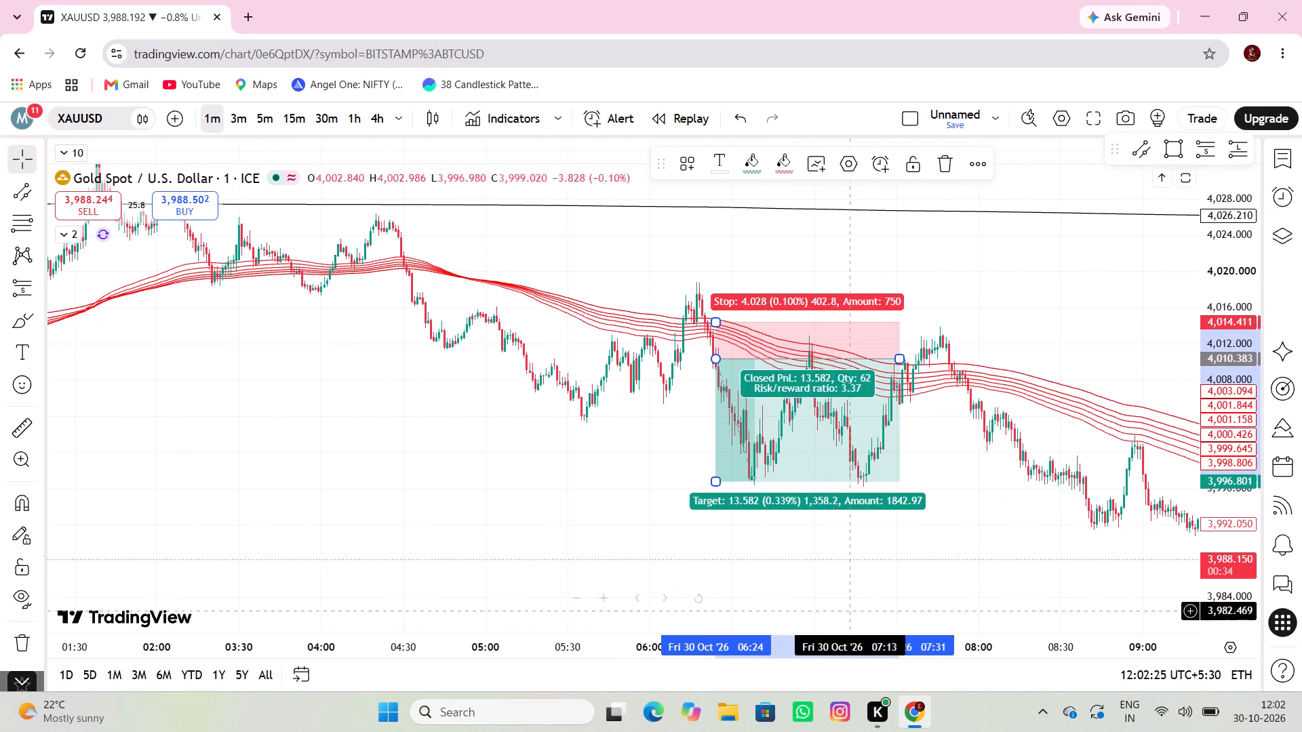
{"action": "left_click_drag", "start_coordinate": [892, 630], "coordinate": [708, 524]}
{"action": "left_click_drag", "start_coordinate": [738, 518], "coordinate": [719, 507]}
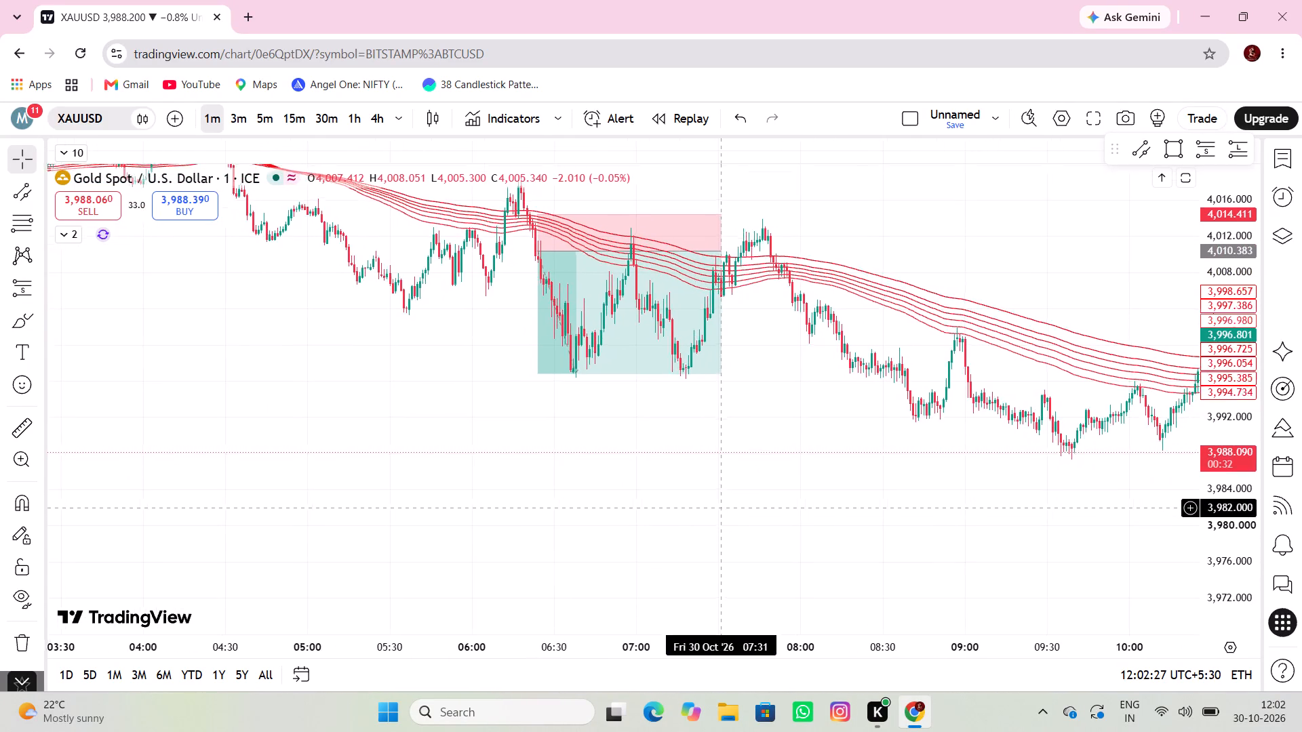
{"action": "left_click_drag", "start_coordinate": [719, 507], "coordinate": [706, 502]}
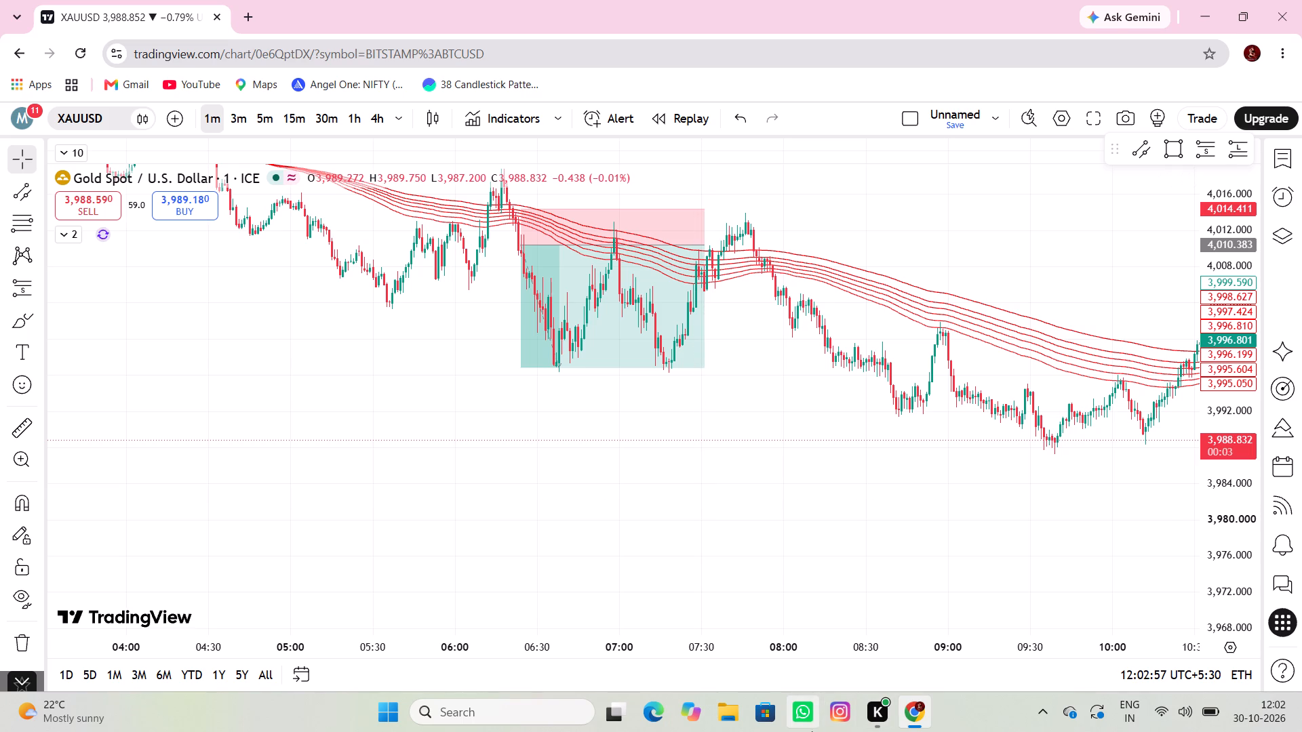
{"action": "scroll", "coordinate": [806, 712], "scroll_direction": "down", "scroll_amount": 4}
{"action": "scroll", "coordinate": [516, 537], "scroll_direction": "down", "scroll_amount": 3}
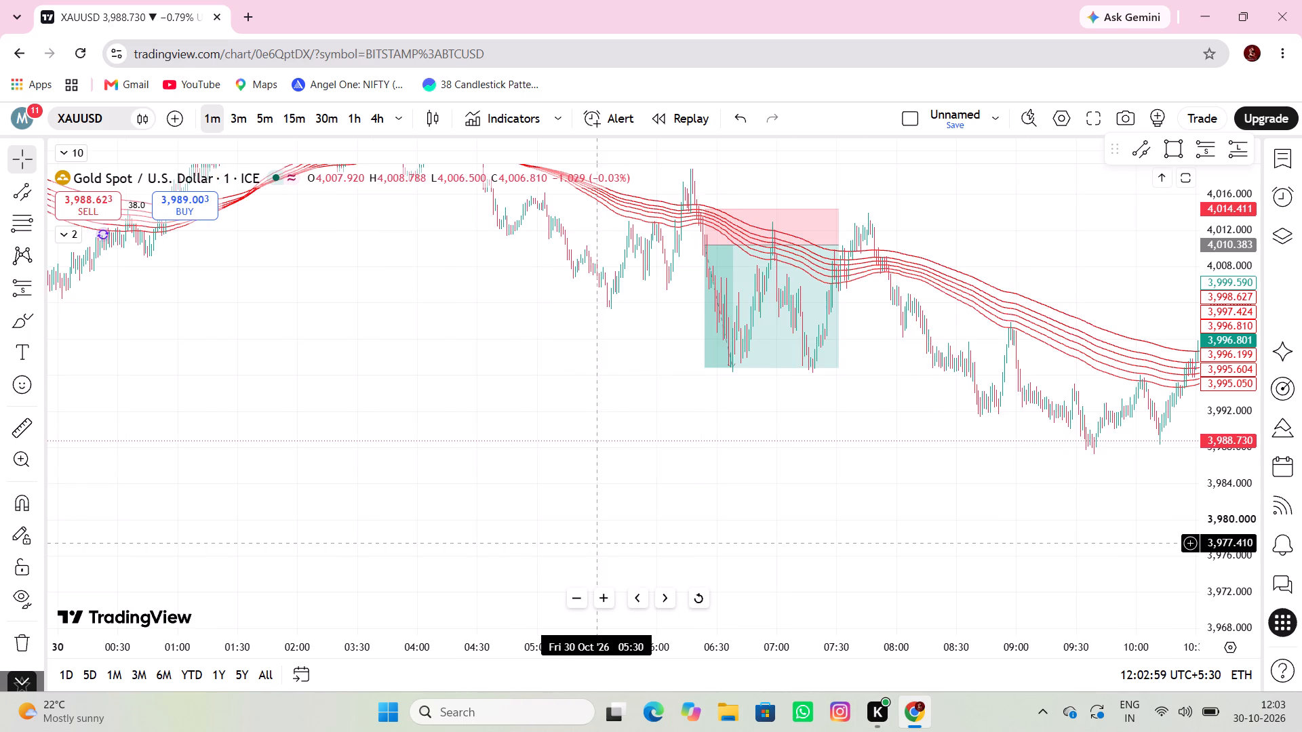
{"action": "scroll", "coordinate": [598, 542], "scroll_direction": "up", "scroll_amount": 2}
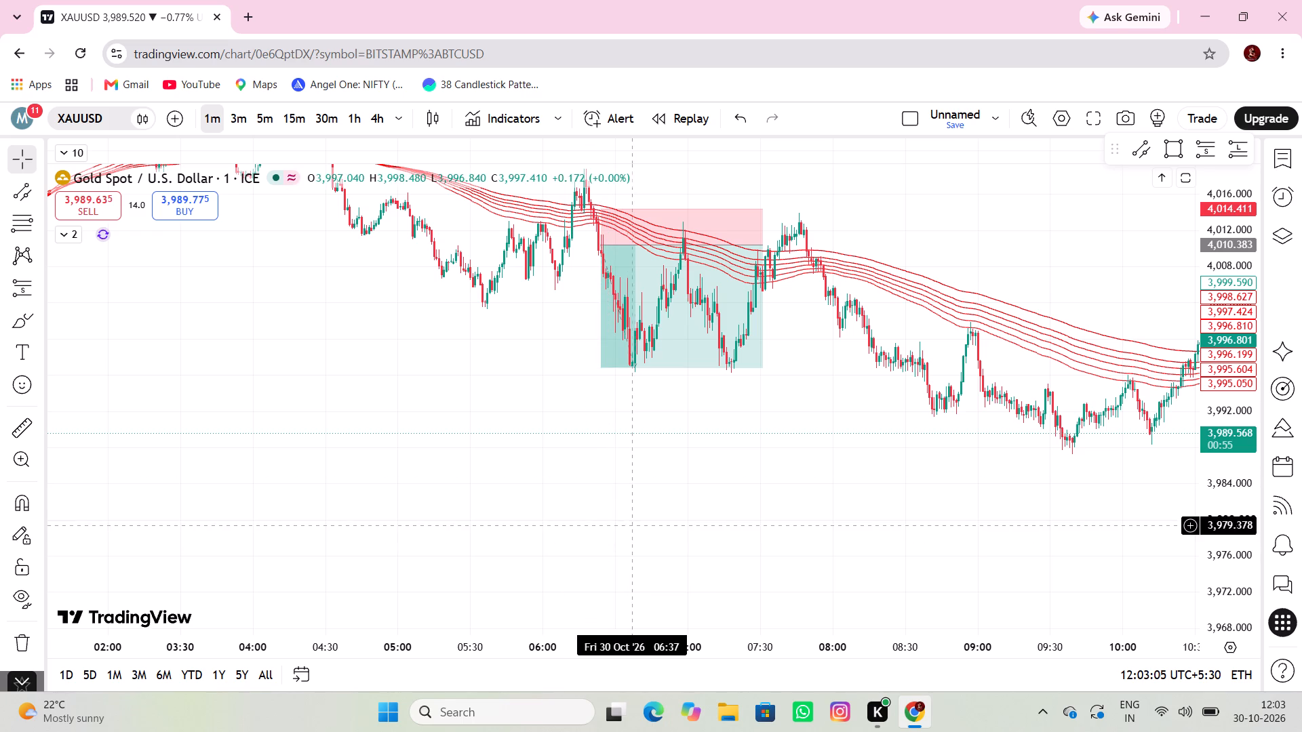
Examine the earlier XAUUSD swings from the short position back to the evening of 29 October.
{"action": "left_click_drag", "start_coordinate": [641, 507], "coordinate": [785, 708]}
{"action": "left_click_drag", "start_coordinate": [549, 571], "coordinate": [730, 558]}
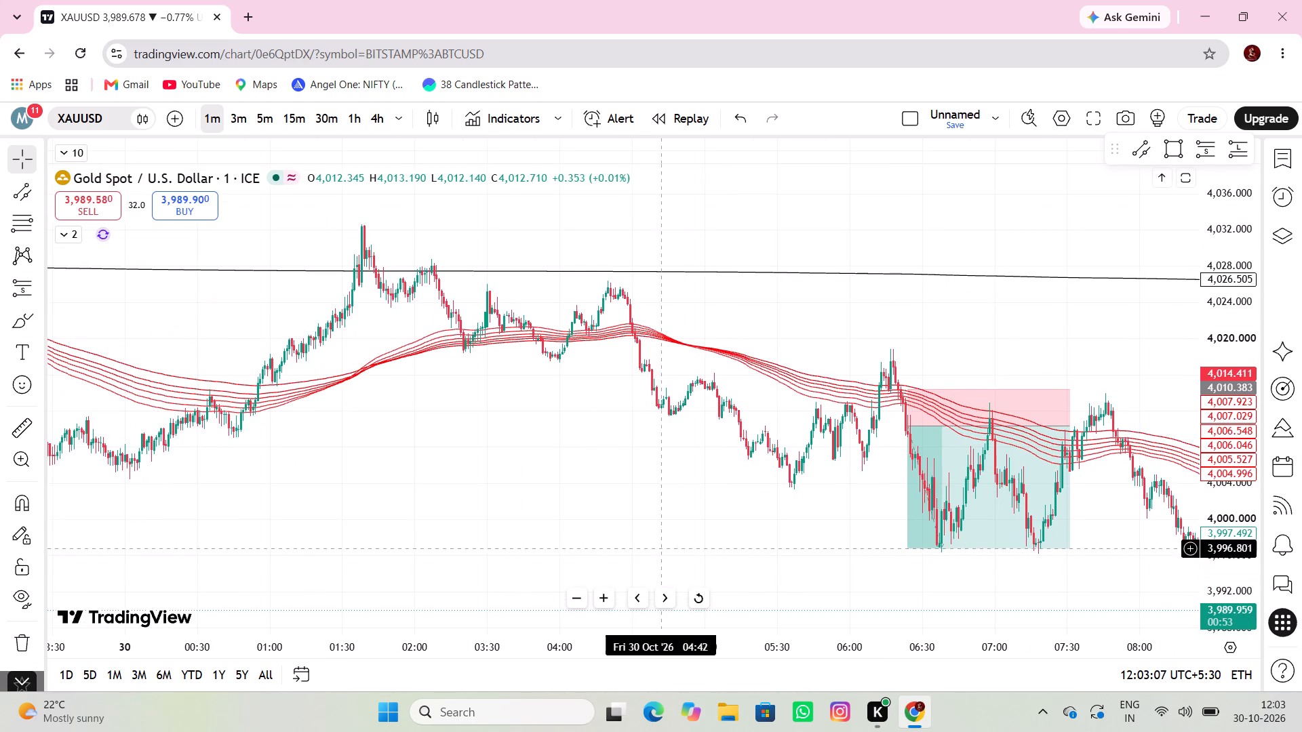
{"action": "left_click_drag", "start_coordinate": [650, 540], "coordinate": [765, 535]}
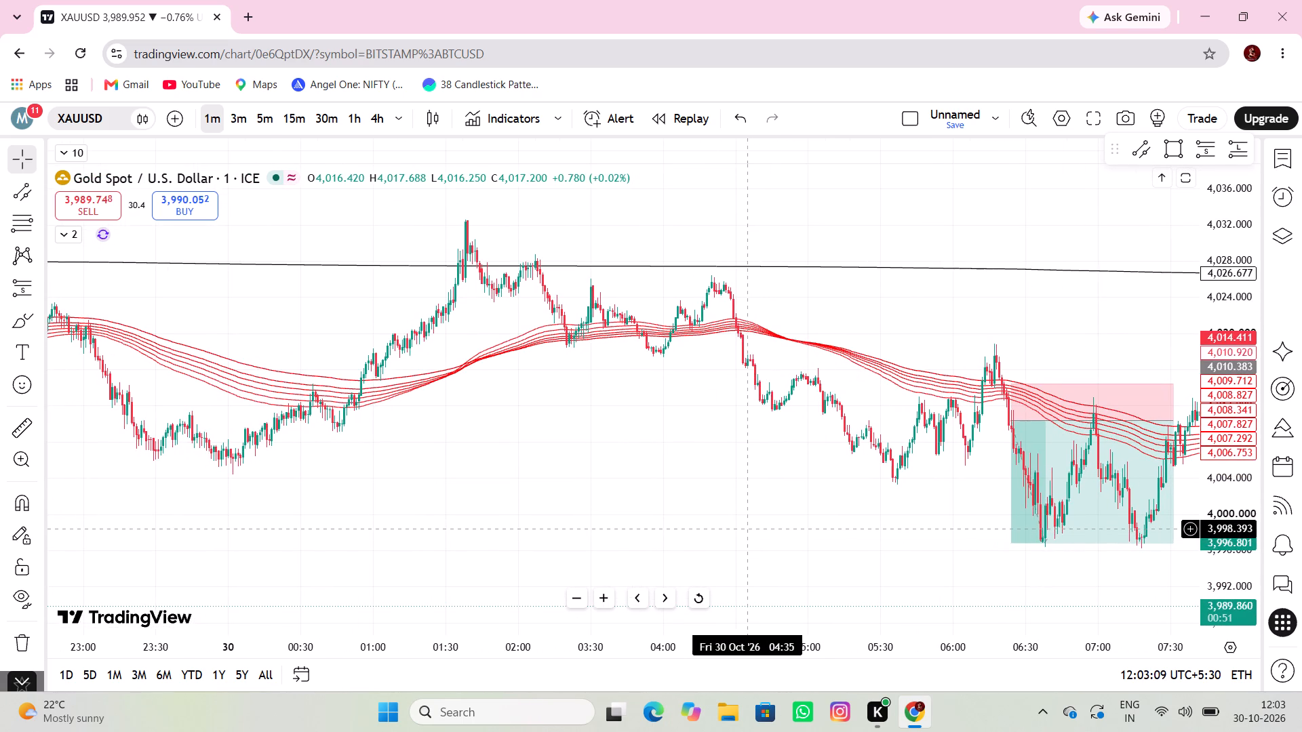
{"action": "left_click_drag", "start_coordinate": [747, 525], "coordinate": [798, 512]}
{"action": "left_click_drag", "start_coordinate": [745, 508], "coordinate": [818, 502]}
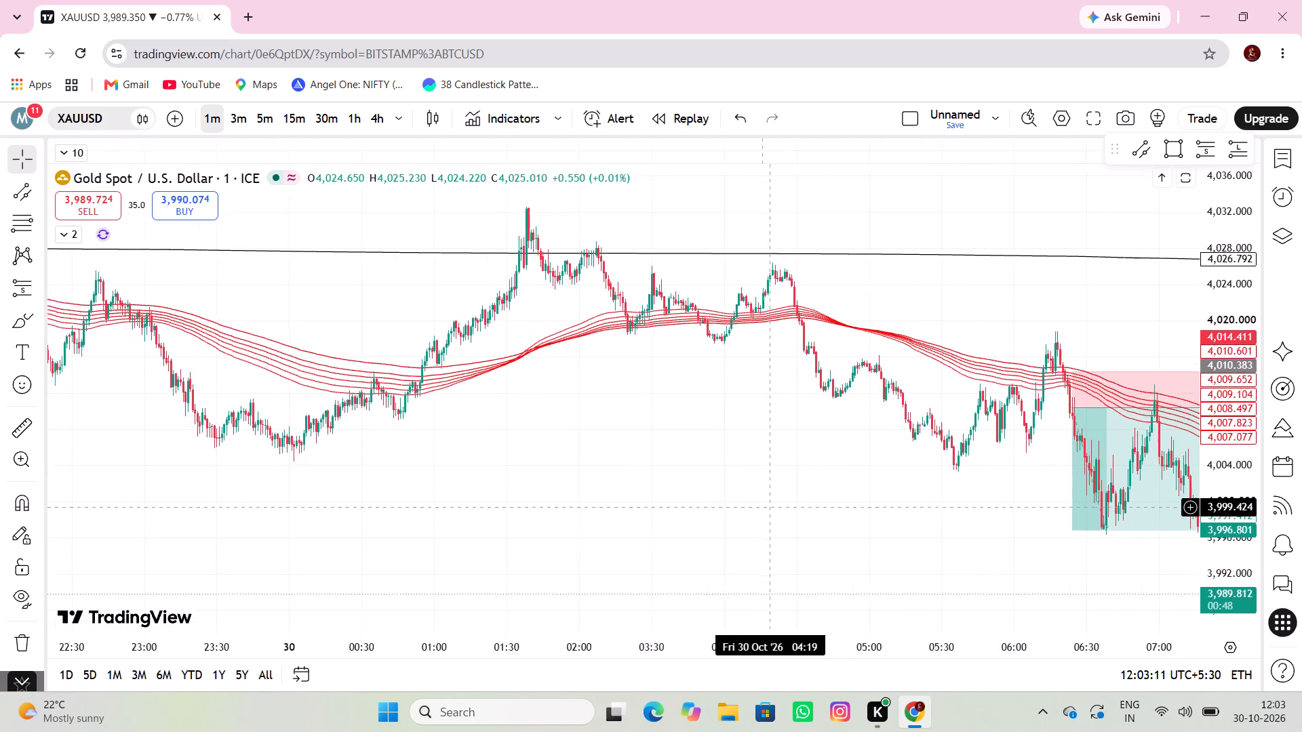
{"action": "left_click_drag", "start_coordinate": [818, 502], "coordinate": [847, 500]}
{"action": "left_click_drag", "start_coordinate": [778, 499], "coordinate": [781, 499]}
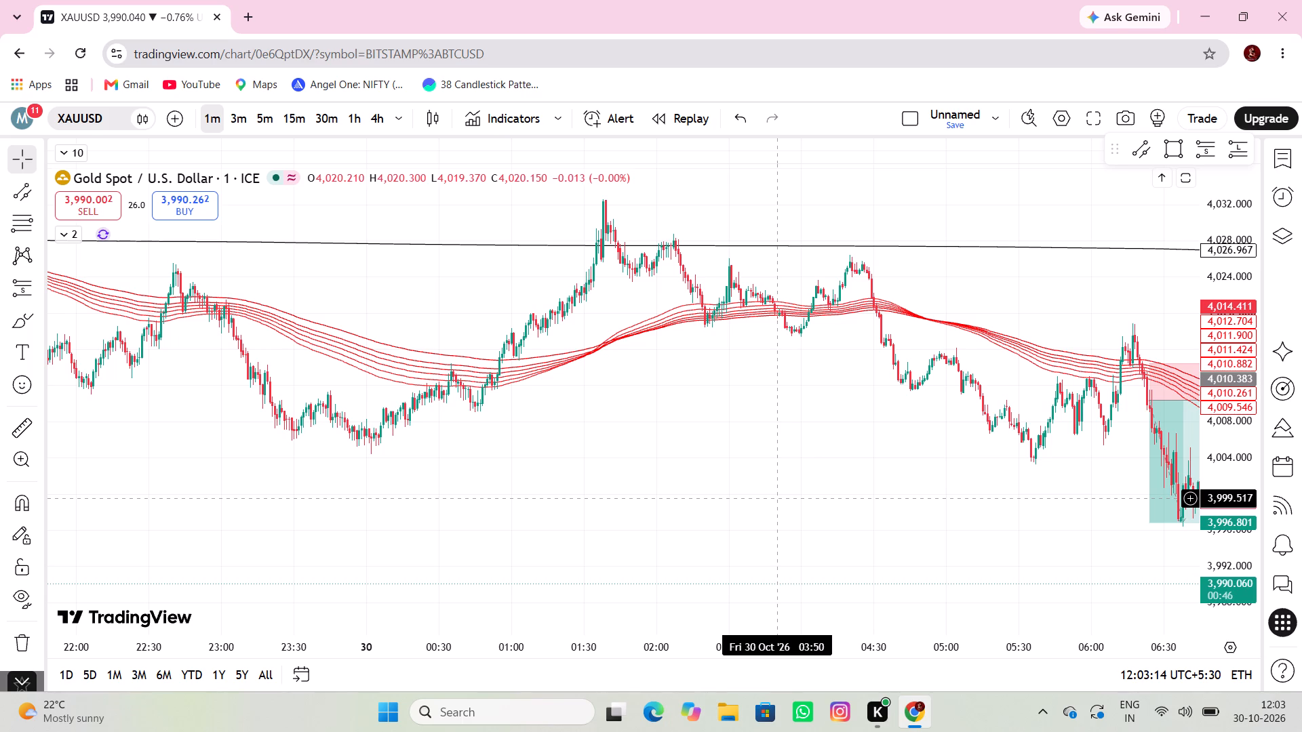
{"action": "left_click_drag", "start_coordinate": [781, 499], "coordinate": [795, 499]}
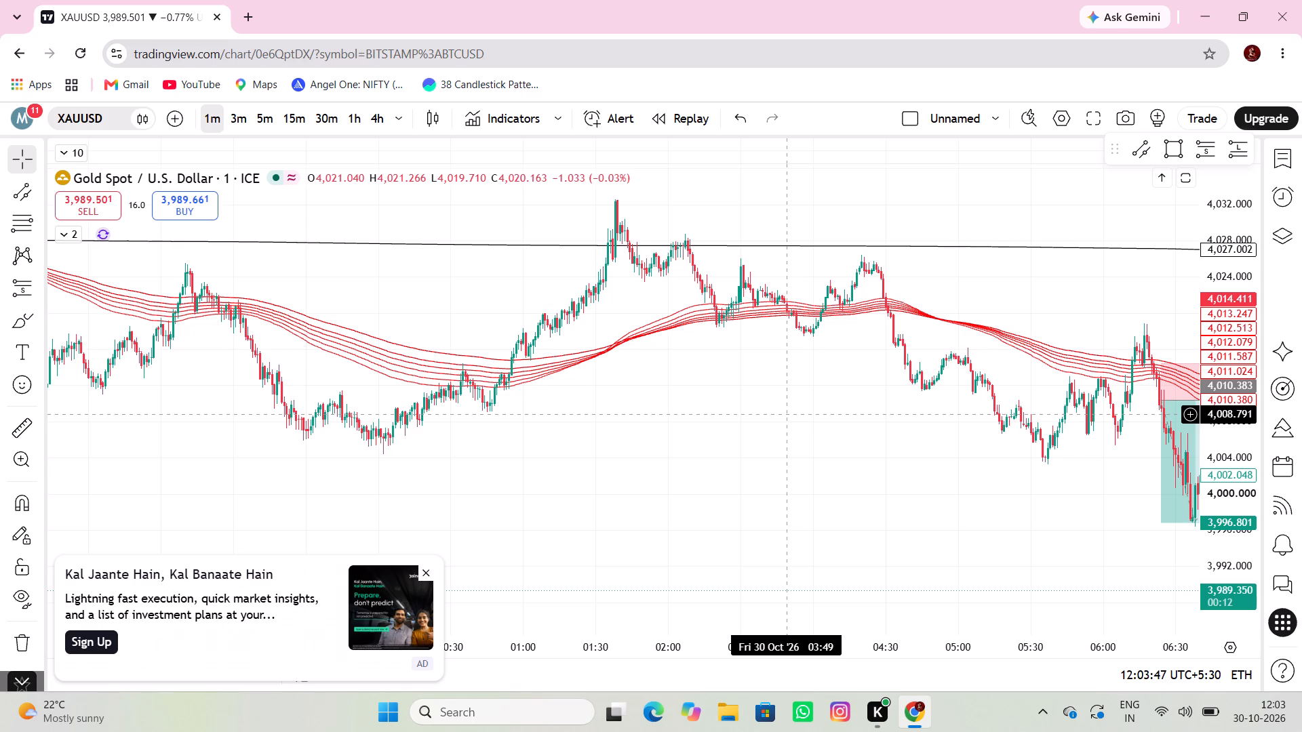
{"action": "left_click_drag", "start_coordinate": [787, 415], "coordinate": [852, 404]}
{"action": "left_click_drag", "start_coordinate": [768, 432], "coordinate": [850, 432]}
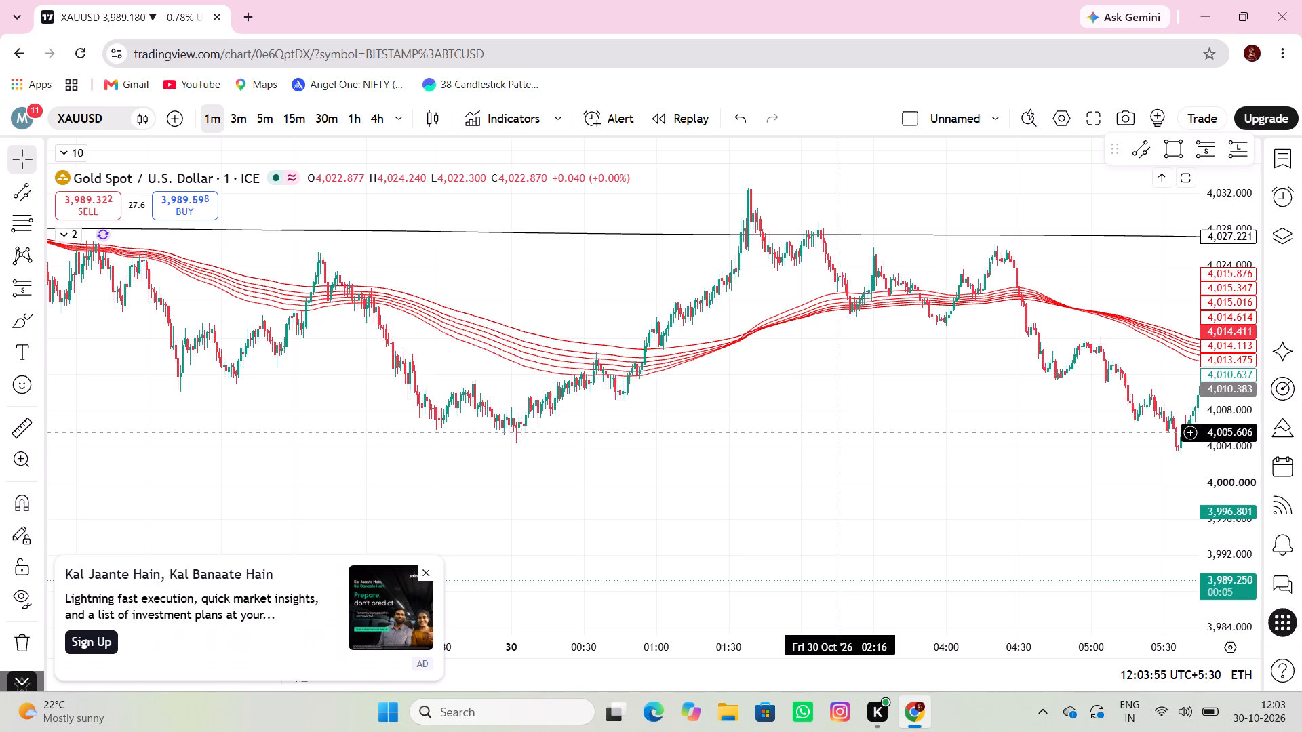
{"action": "left_click_drag", "start_coordinate": [827, 432], "coordinate": [858, 430]}
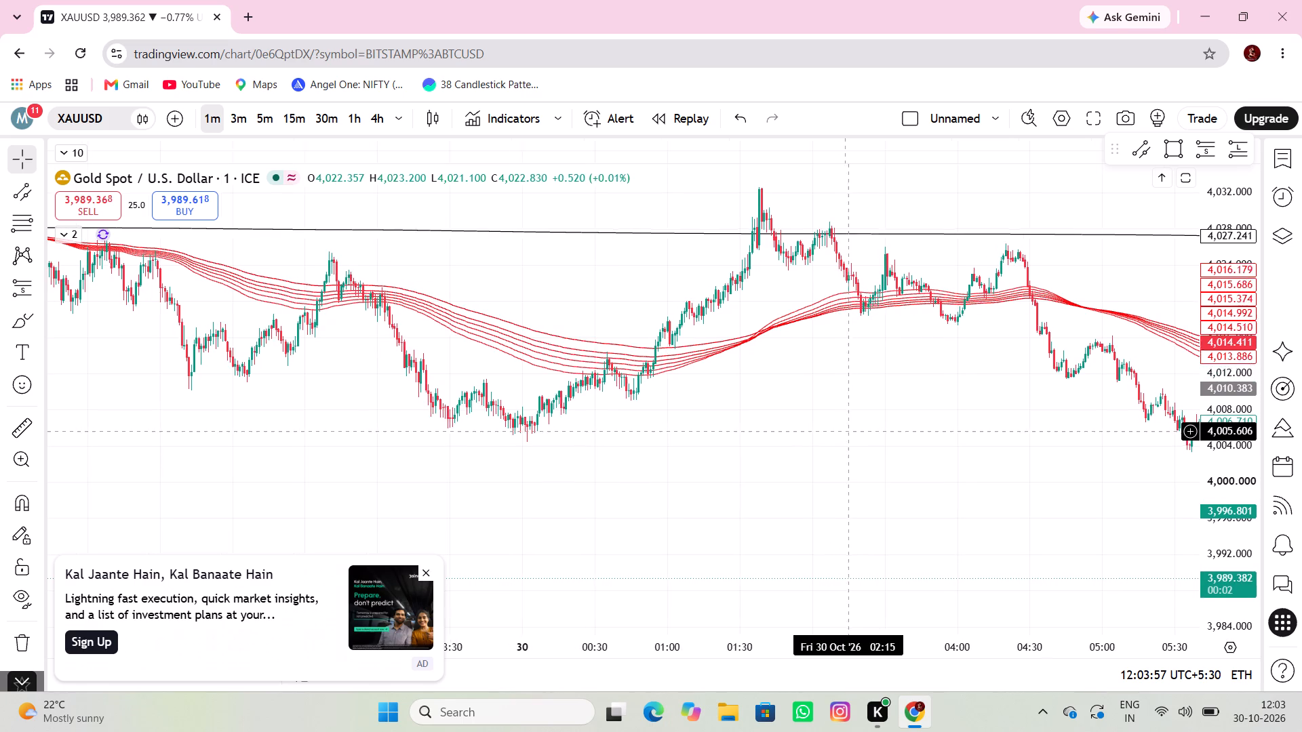
{"action": "left_click_drag", "start_coordinate": [858, 430], "coordinate": [856, 430]}
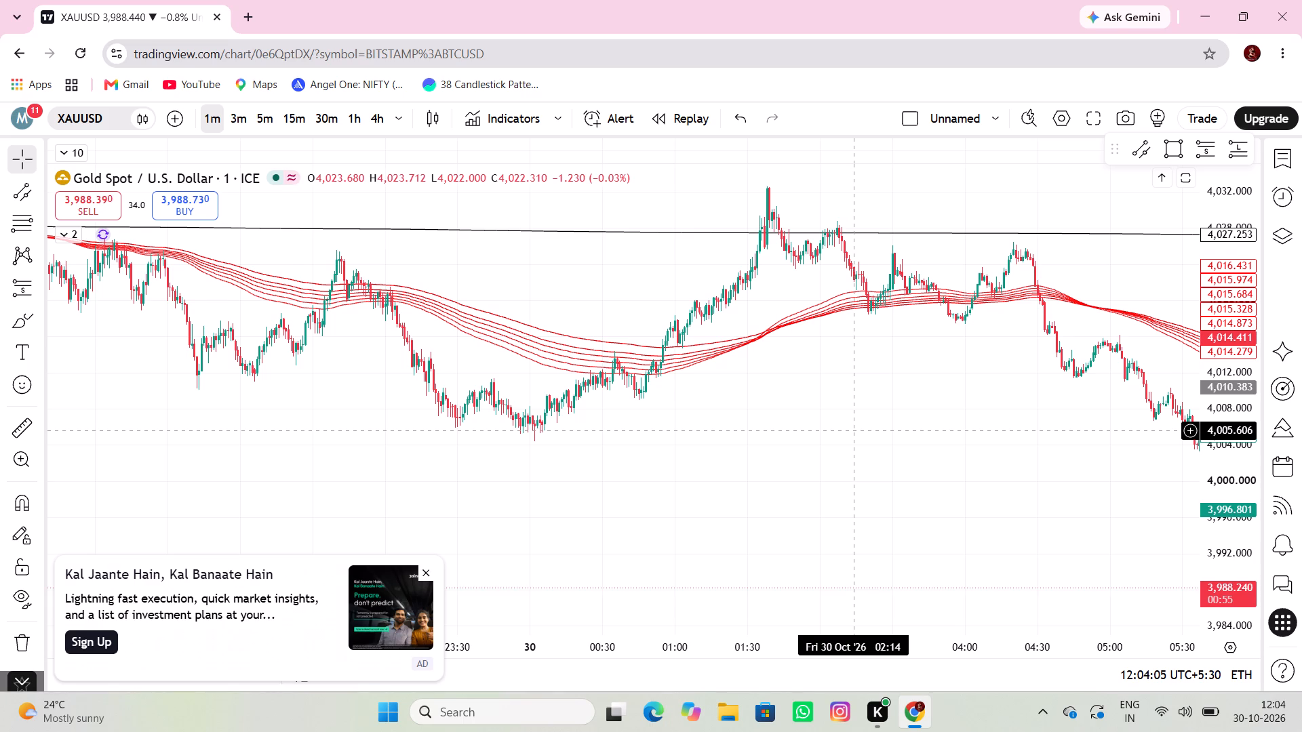
{"action": "left_click_drag", "start_coordinate": [831, 436], "coordinate": [890, 434]}
{"action": "left_click_drag", "start_coordinate": [770, 446], "coordinate": [844, 450]}
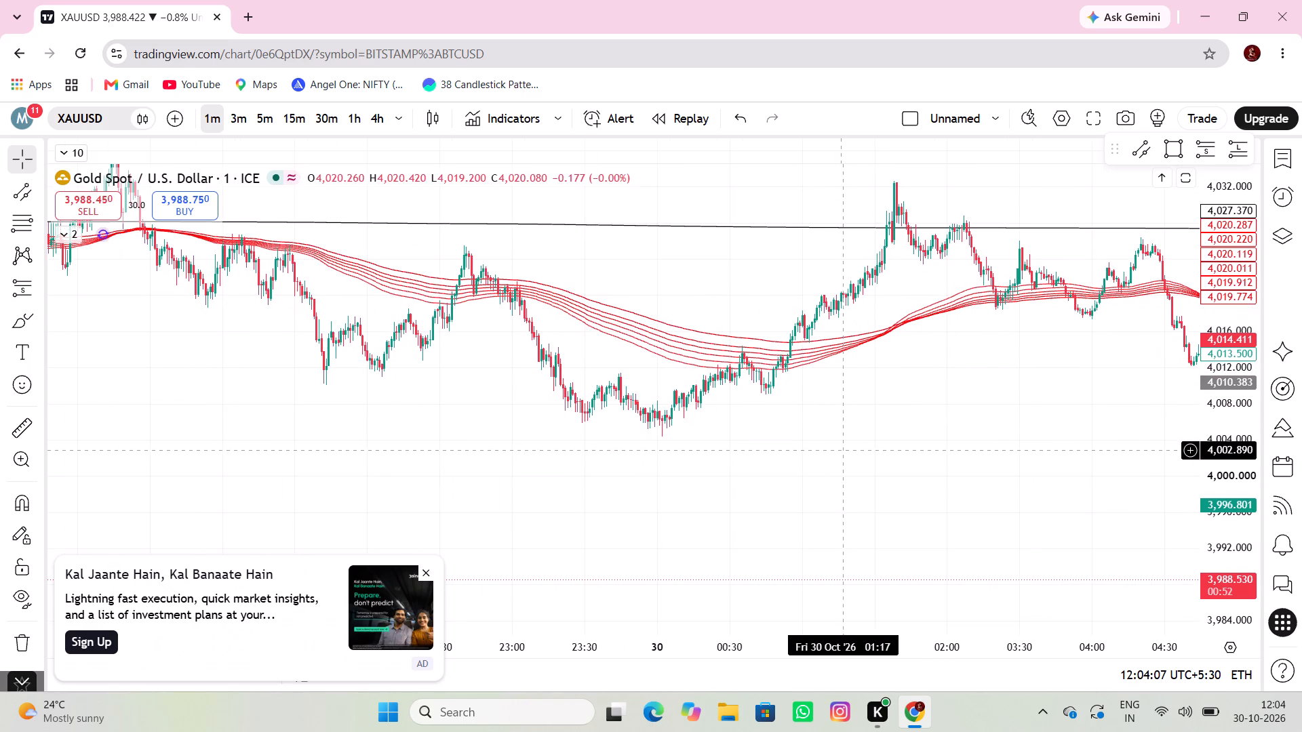
Measure the 29 October XAUUSD drop from about 4,018.3 at 23:06 to about 4,005.8 at 23:34, and clear the measurement.
{"action": "left_click", "coordinate": [22, 422]}
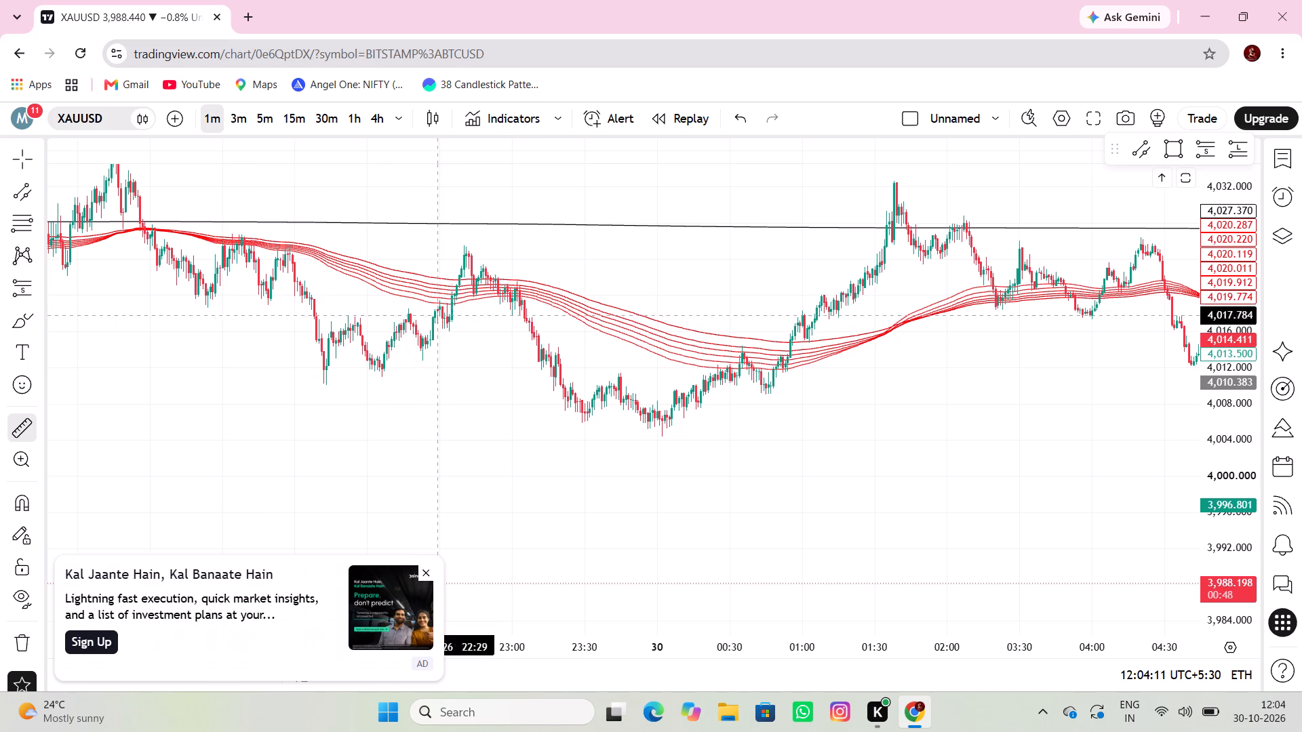
{"action": "left_click", "coordinate": [526, 310]}
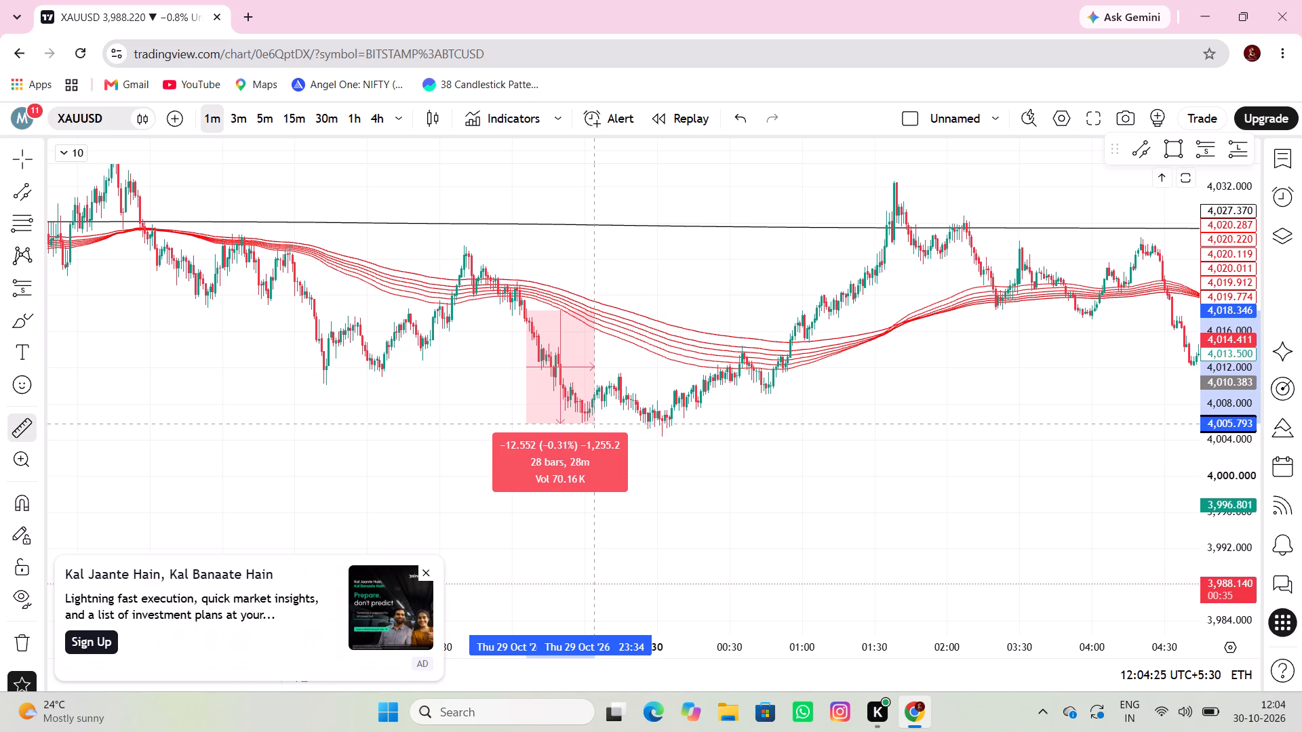
{"action": "left_click", "coordinate": [594, 424]}
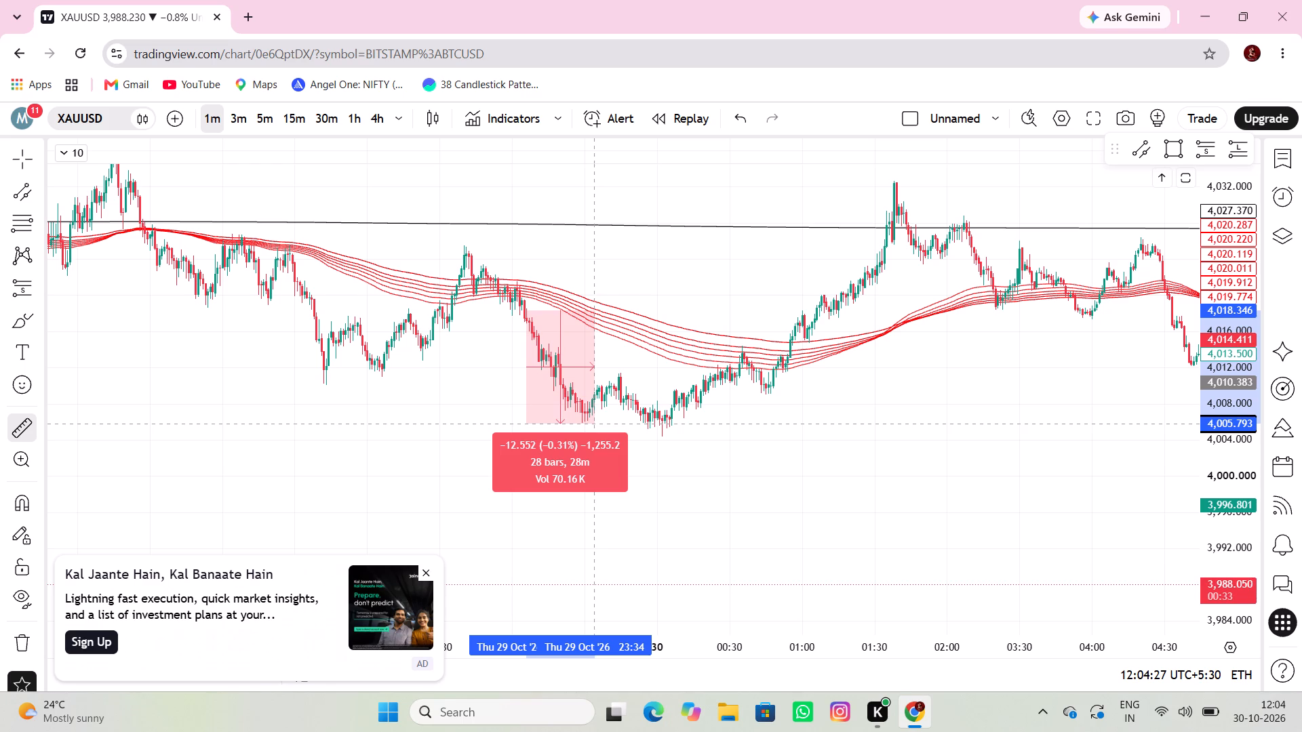
{"action": "left_click_drag", "start_coordinate": [723, 449], "coordinate": [363, 428]}
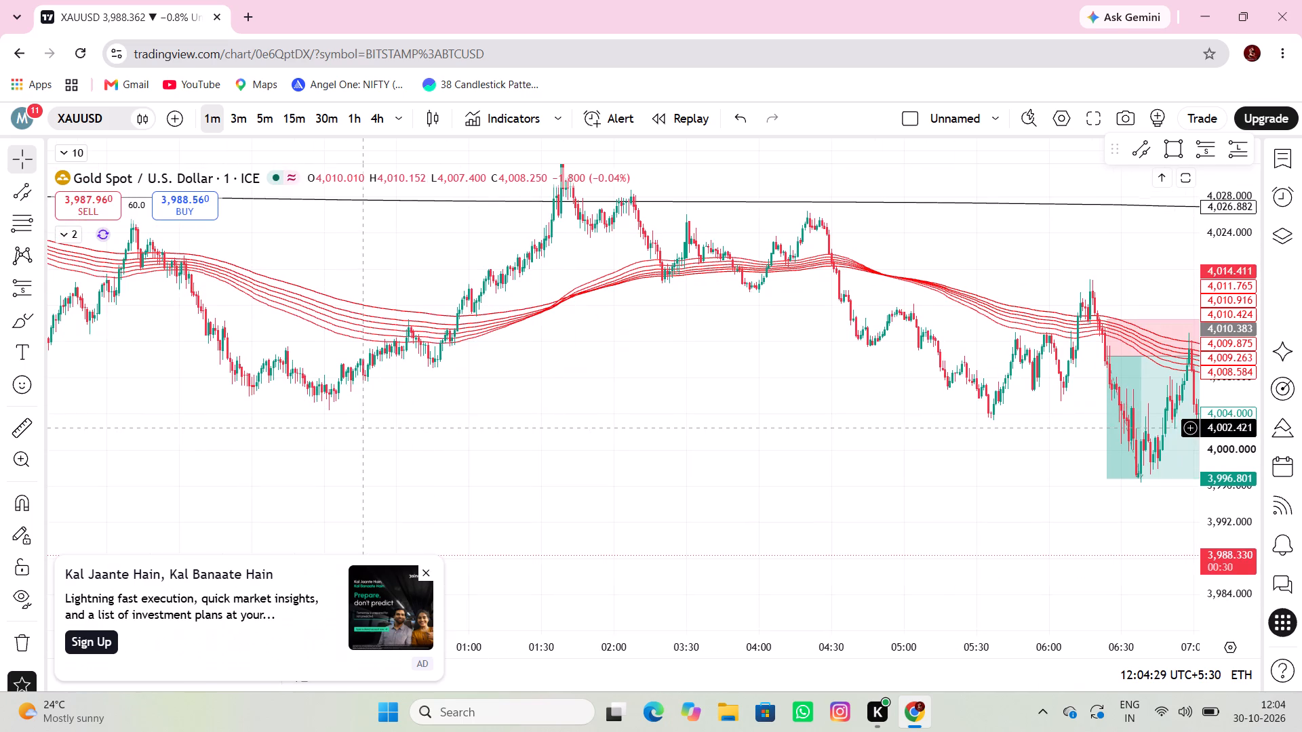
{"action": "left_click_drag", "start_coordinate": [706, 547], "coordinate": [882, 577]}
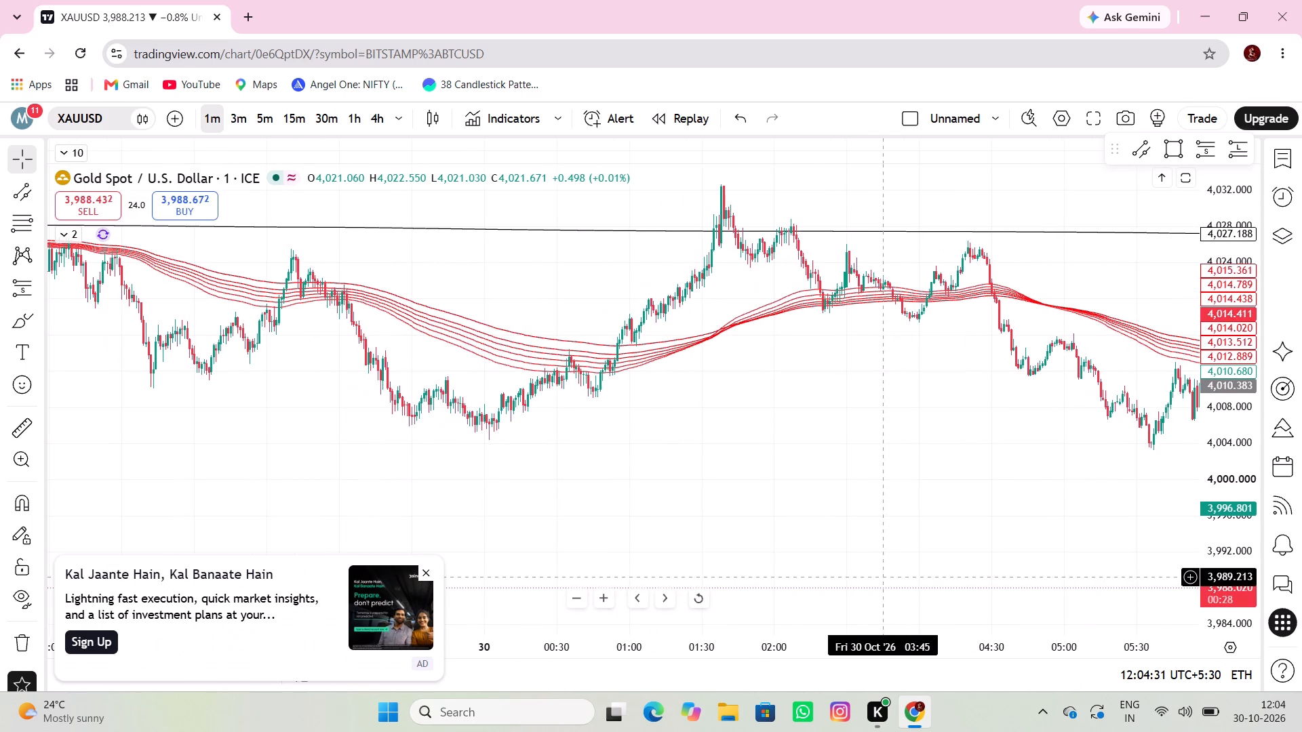
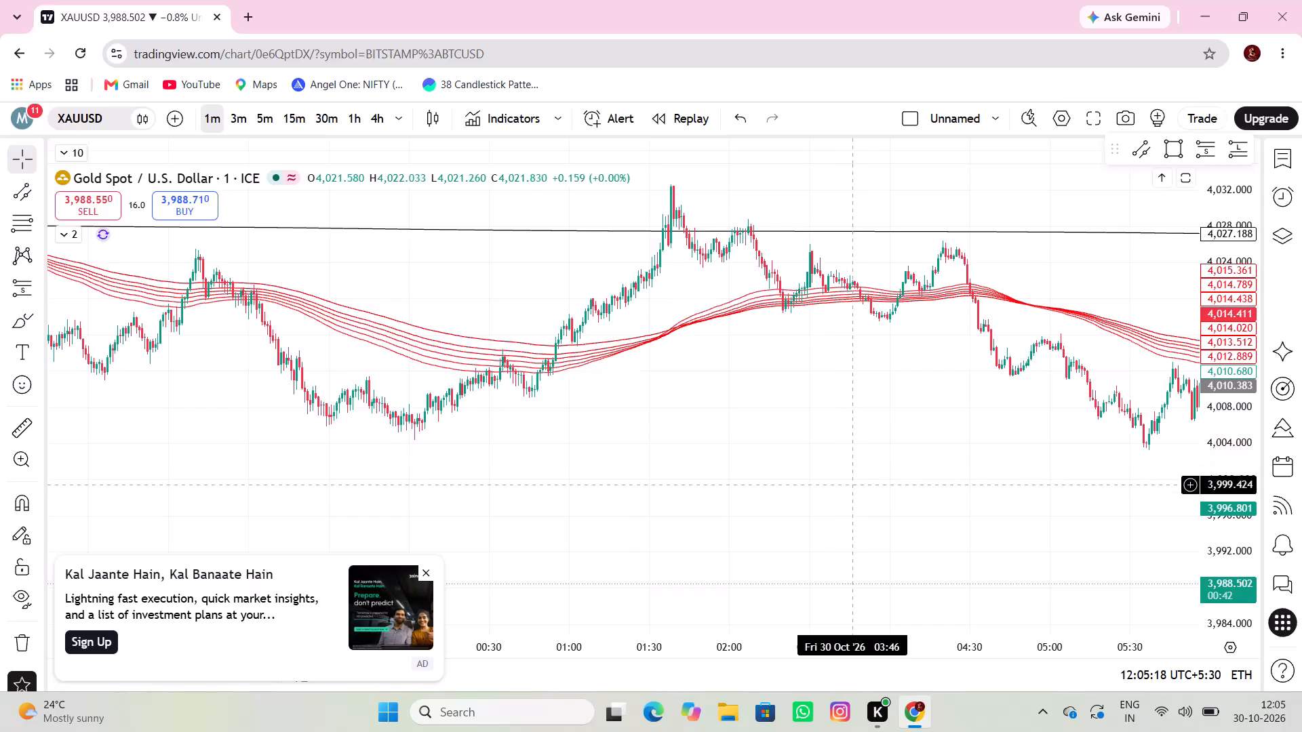
Examine the XAUUSD price action from the early hours of 30 October back to the early hours of 29 October.
{"action": "scroll", "coordinate": [855, 479], "scroll_direction": "down", "scroll_amount": 4}
{"action": "left_click_drag", "start_coordinate": [770, 474], "coordinate": [913, 483]}
{"action": "left_click_drag", "start_coordinate": [343, 409], "coordinate": [511, 470]}
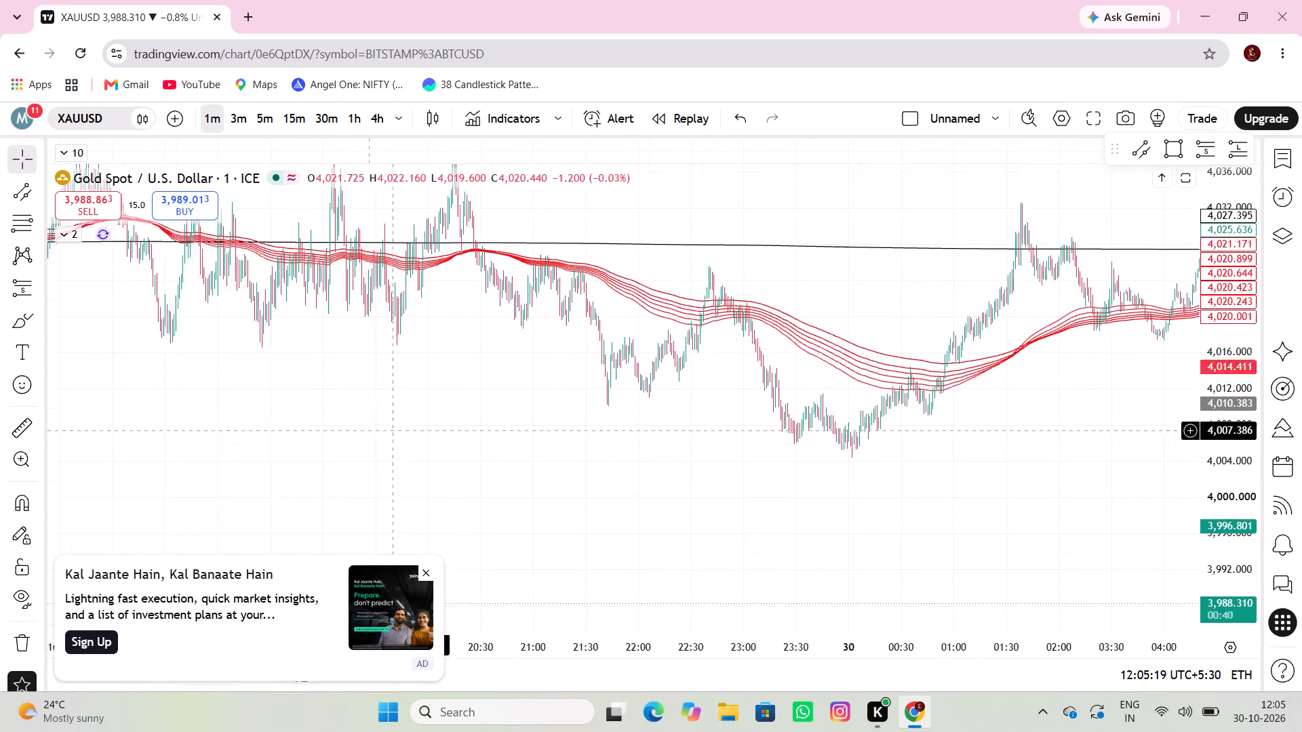
{"action": "left_click_drag", "start_coordinate": [511, 470], "coordinate": [639, 519]}
{"action": "left_click_drag", "start_coordinate": [578, 498], "coordinate": [684, 503]}
{"action": "left_click_drag", "start_coordinate": [584, 481], "coordinate": [667, 492]}
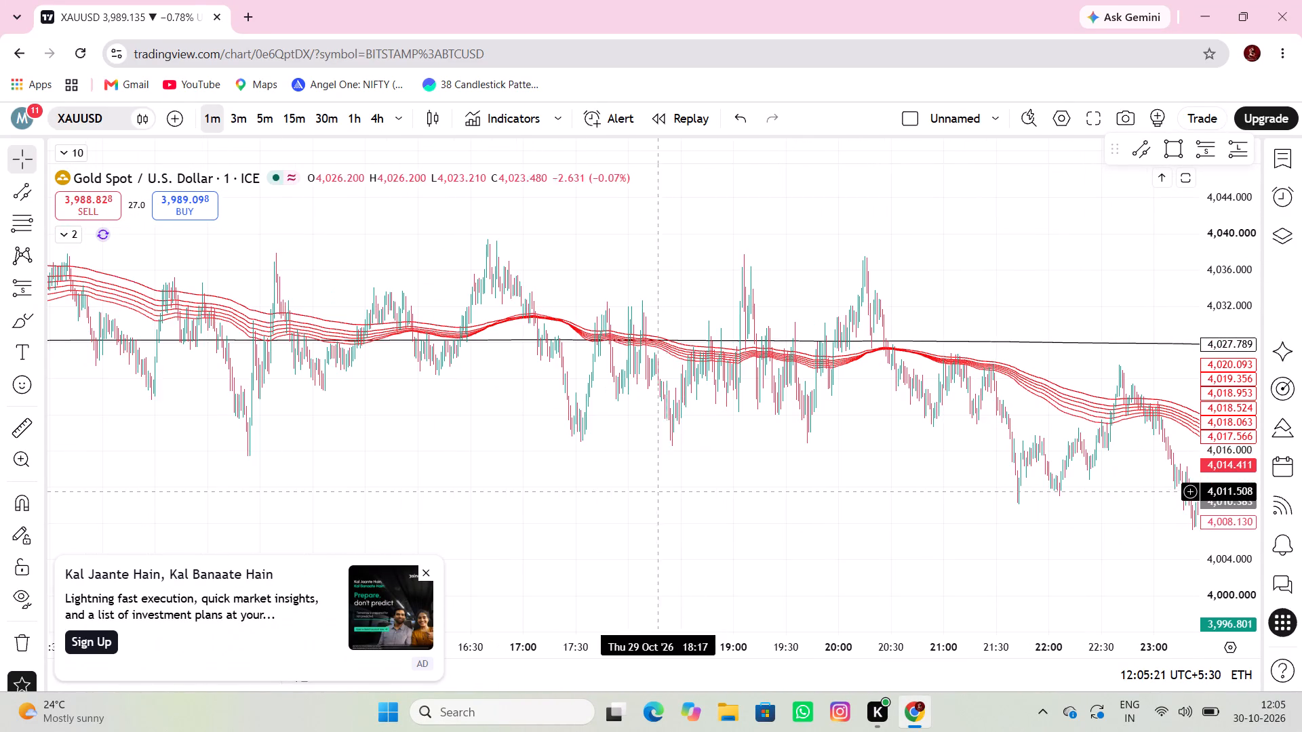
{"action": "left_click_drag", "start_coordinate": [409, 420], "coordinate": [509, 452]}
{"action": "left_click_drag", "start_coordinate": [342, 363], "coordinate": [482, 377]}
{"action": "left_click_drag", "start_coordinate": [321, 332], "coordinate": [509, 344]}
{"action": "left_click_drag", "start_coordinate": [374, 318], "coordinate": [488, 325]}
{"action": "left_click_drag", "start_coordinate": [353, 292], "coordinate": [513, 312]}
{"action": "left_click_drag", "start_coordinate": [379, 295], "coordinate": [510, 327]}
{"action": "left_click_drag", "start_coordinate": [222, 261], "coordinate": [467, 339]}
{"action": "left_click_drag", "start_coordinate": [298, 294], "coordinate": [507, 376]}
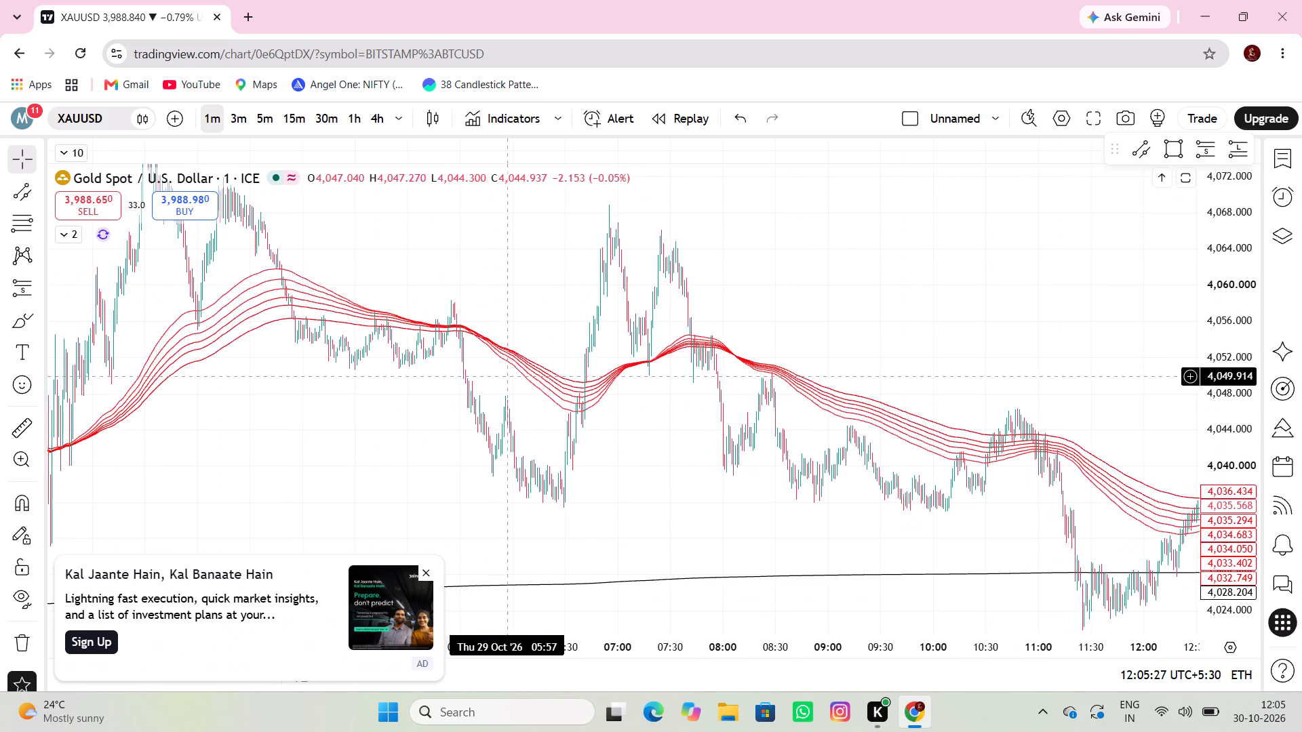
{"action": "left_click_drag", "start_coordinate": [448, 358], "coordinate": [630, 415]}
{"action": "left_click_drag", "start_coordinate": [448, 387], "coordinate": [597, 411]}
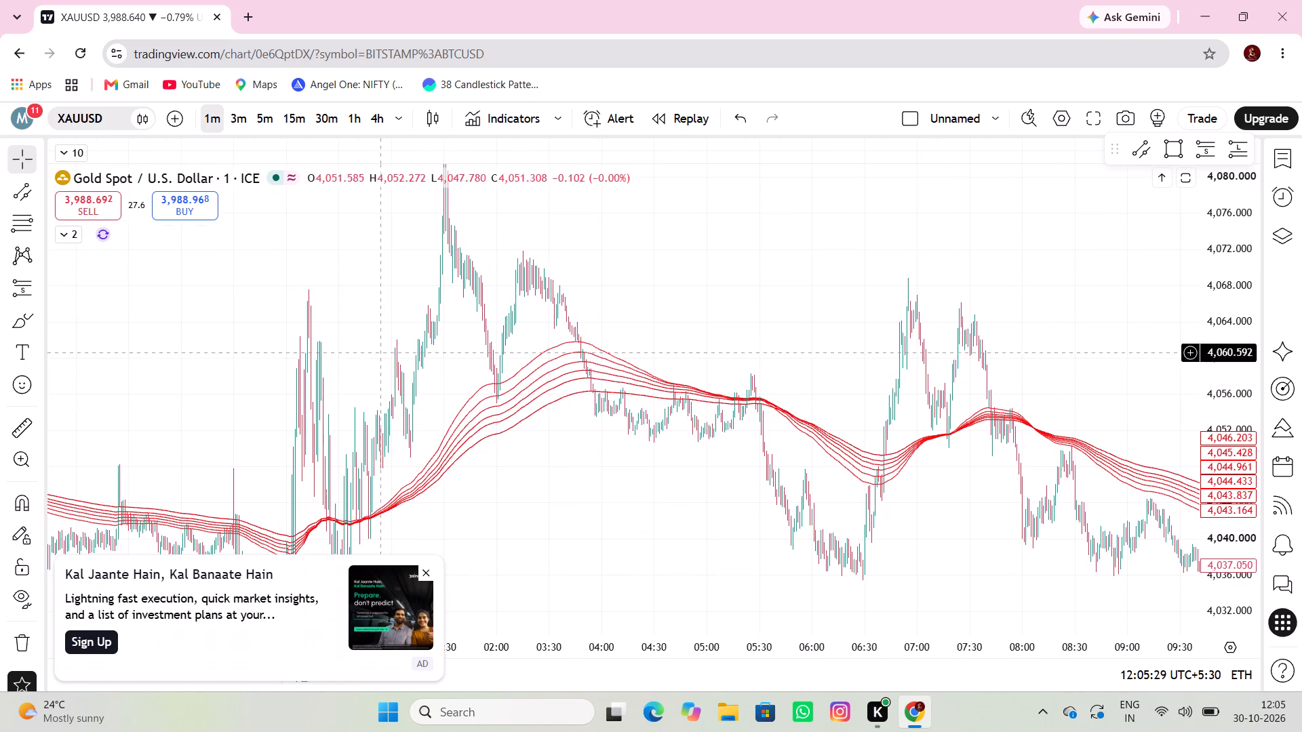
Examine the 29 October XAUUSD swings between about 00:30 and 04:30 in closer detail, including the peak near 01:30.
{"action": "scroll", "coordinate": [340, 323], "scroll_direction": "up", "scroll_amount": 5}
{"action": "left_click_drag", "start_coordinate": [345, 319], "coordinate": [730, 362]}
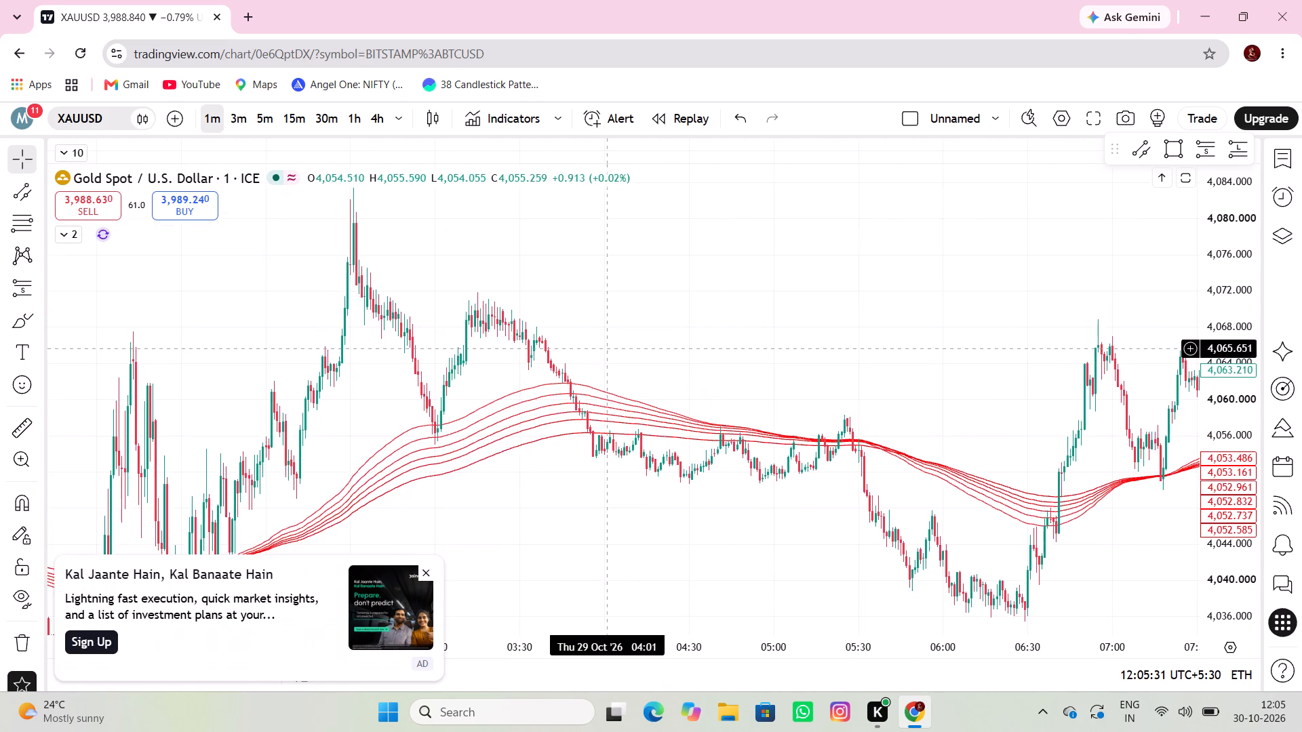
{"action": "scroll", "coordinate": [505, 350], "scroll_direction": "up", "scroll_amount": 4}
{"action": "left_click_drag", "start_coordinate": [490, 339], "coordinate": [882, 414]}
{"action": "left_click_drag", "start_coordinate": [470, 332], "coordinate": [815, 294]}
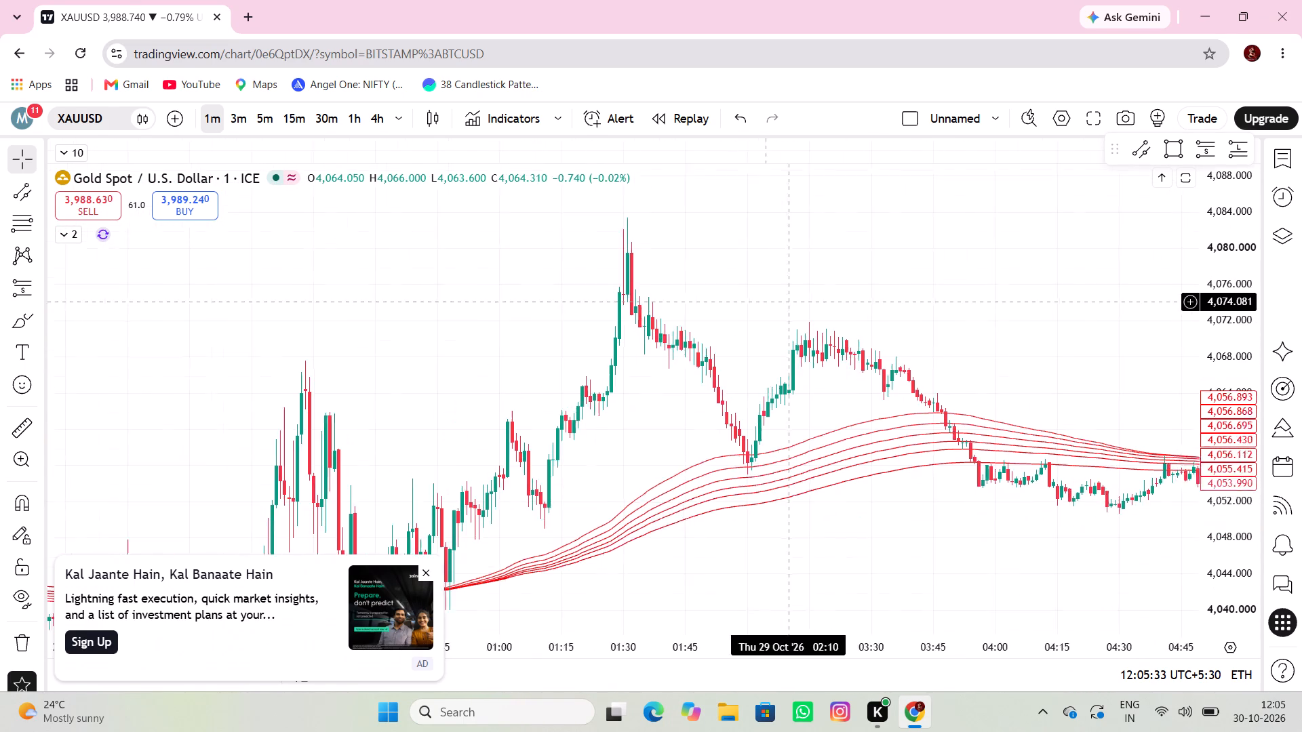
{"action": "left_click_drag", "start_coordinate": [815, 294], "coordinate": [816, 294]}
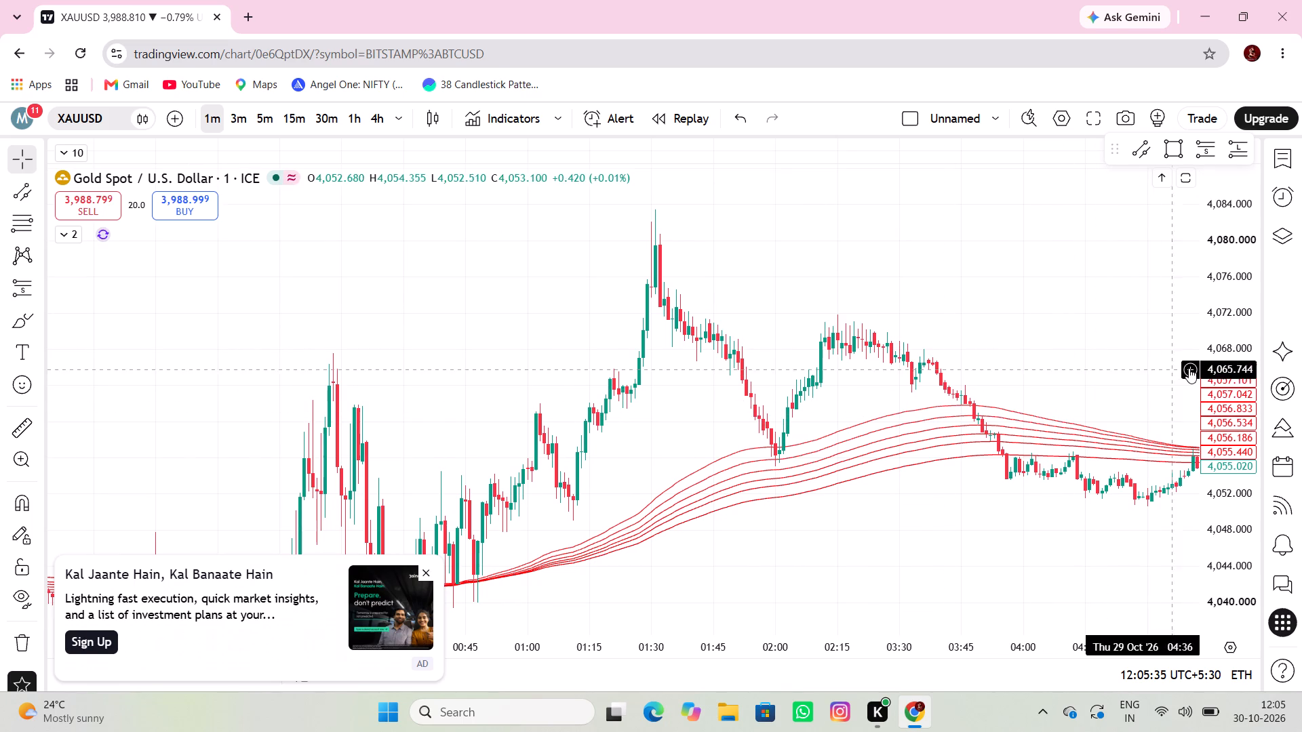
{"action": "scroll", "coordinate": [1205, 371], "scroll_direction": "down", "scroll_amount": 10}
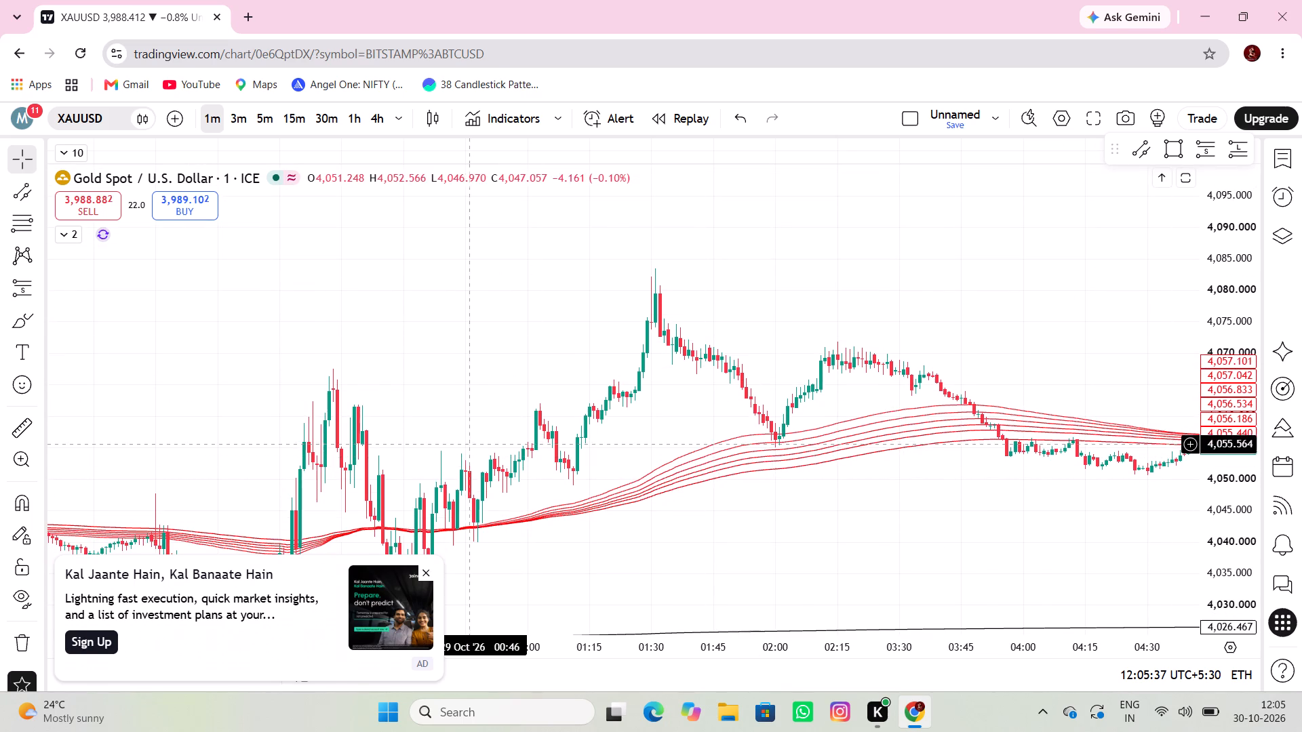
{"action": "scroll", "coordinate": [473, 440], "scroll_direction": "down", "scroll_amount": 2}
{"action": "scroll", "coordinate": [473, 439], "scroll_direction": "up", "scroll_amount": 4}
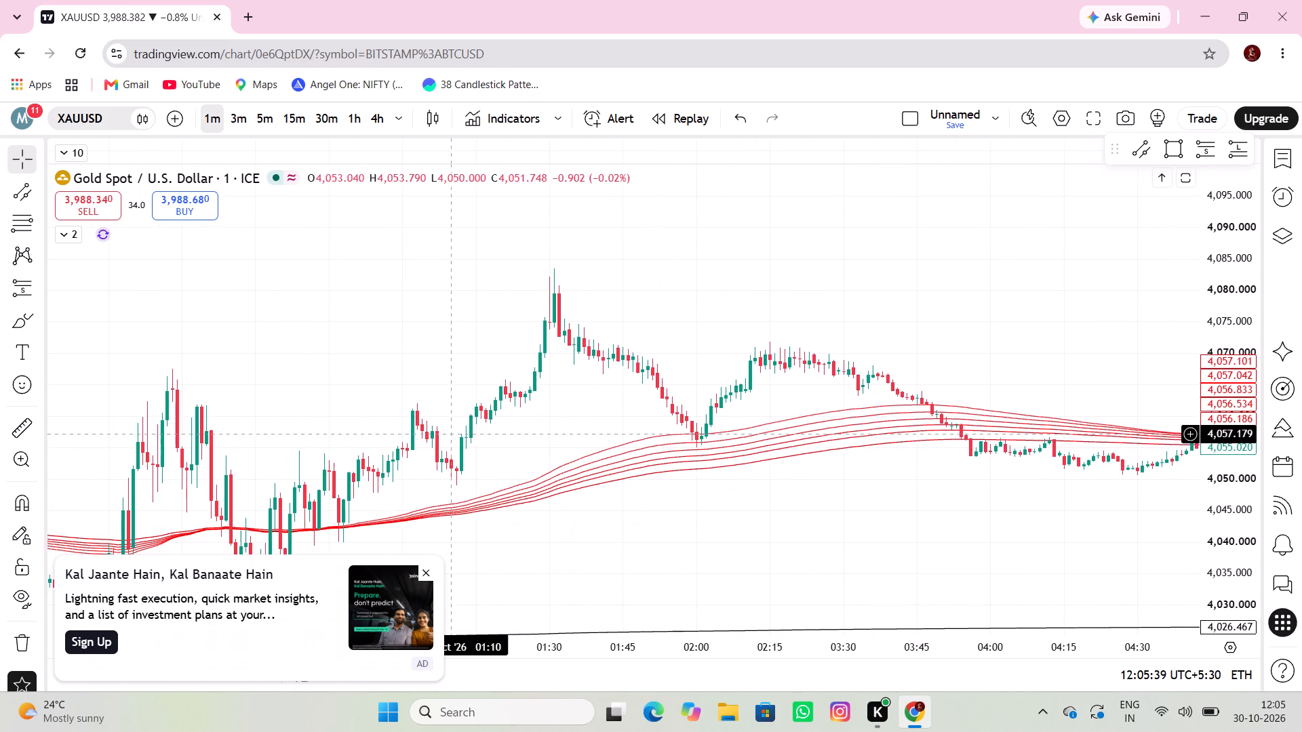
{"action": "left_click_drag", "start_coordinate": [483, 421], "coordinate": [612, 385]}
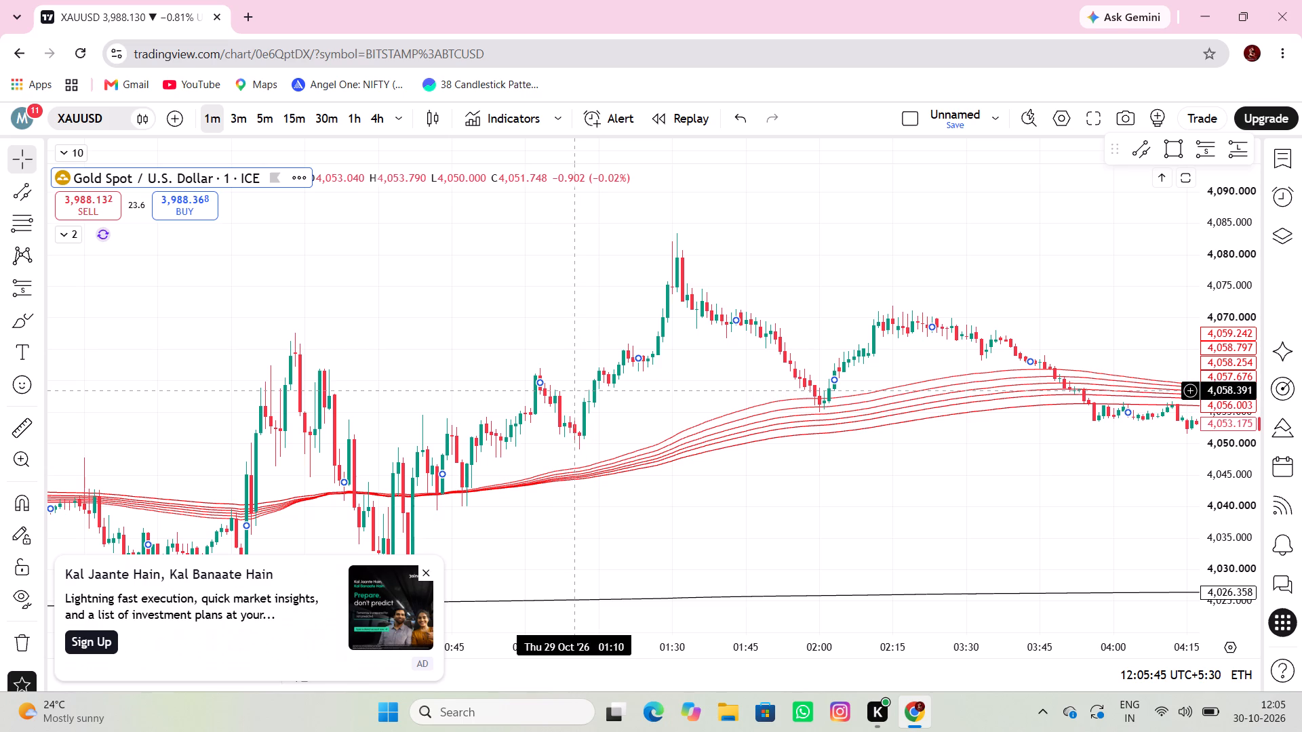
{"action": "left_click_drag", "start_coordinate": [578, 390], "coordinate": [653, 377]}
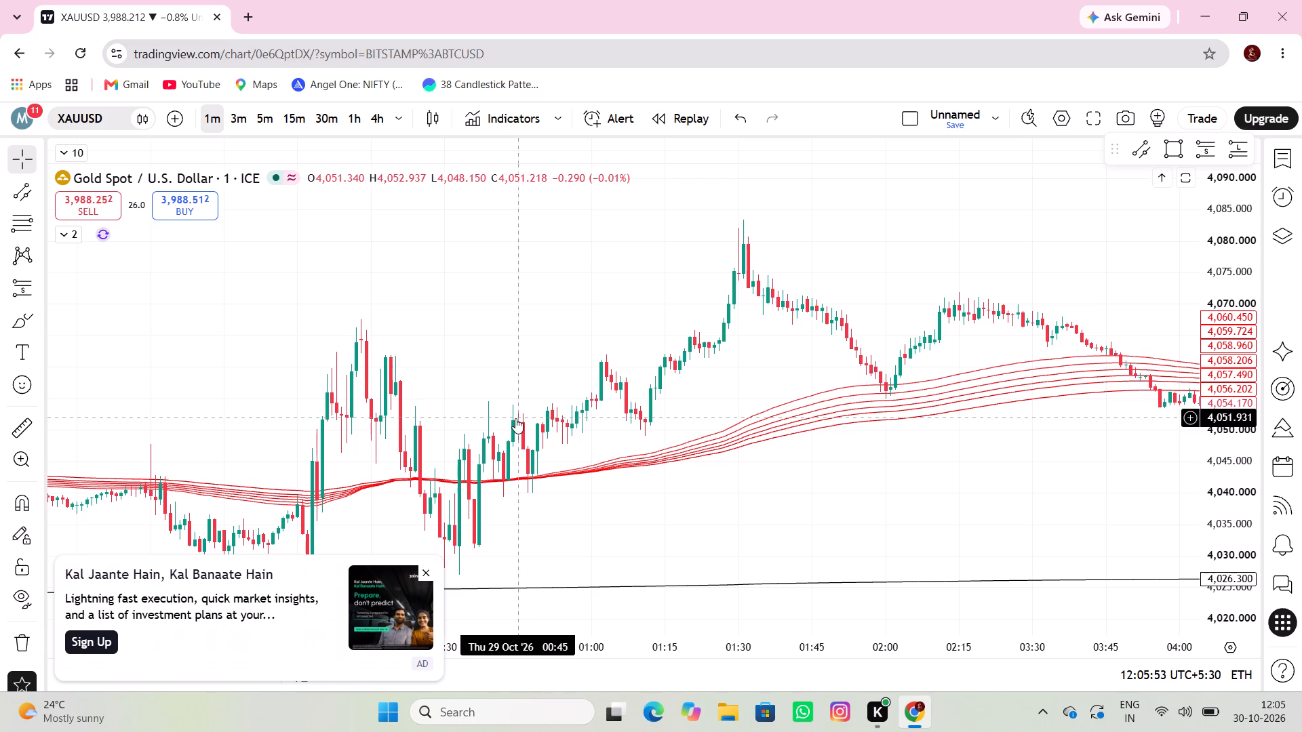
{"action": "left_click_drag", "start_coordinate": [515, 411], "coordinate": [405, 412]}
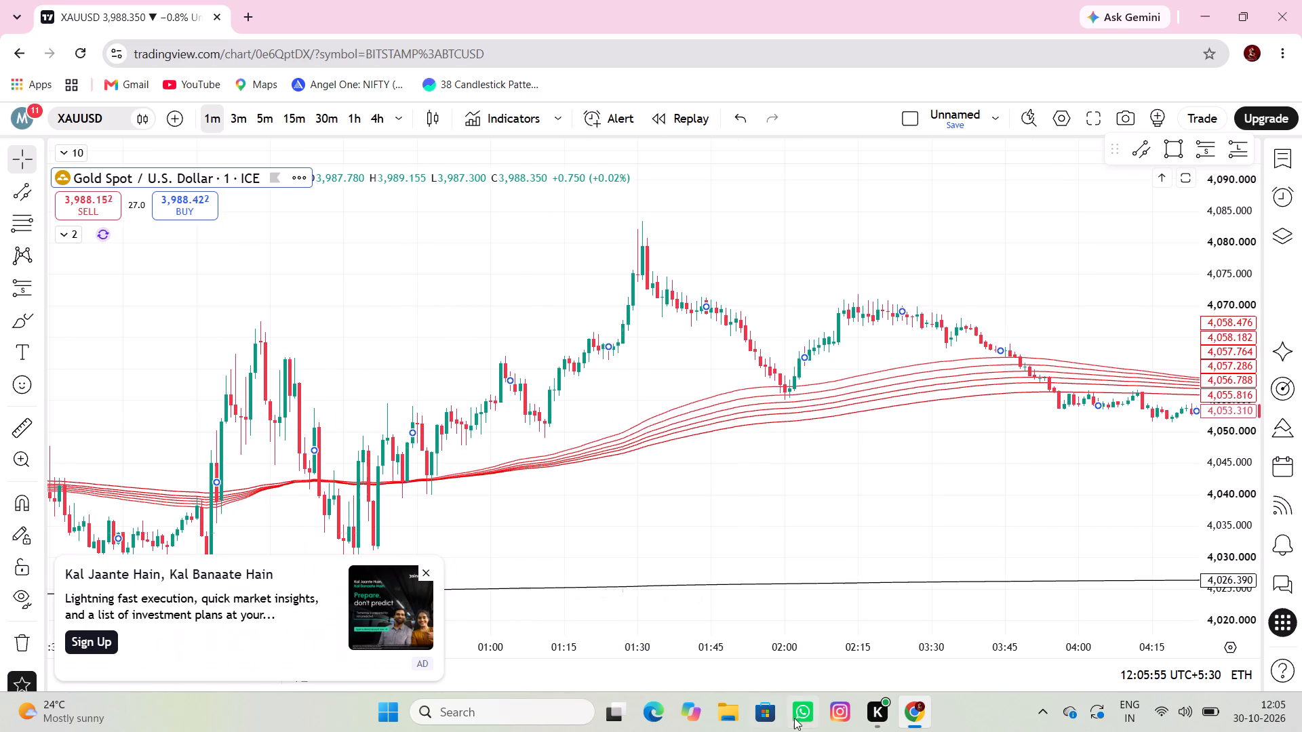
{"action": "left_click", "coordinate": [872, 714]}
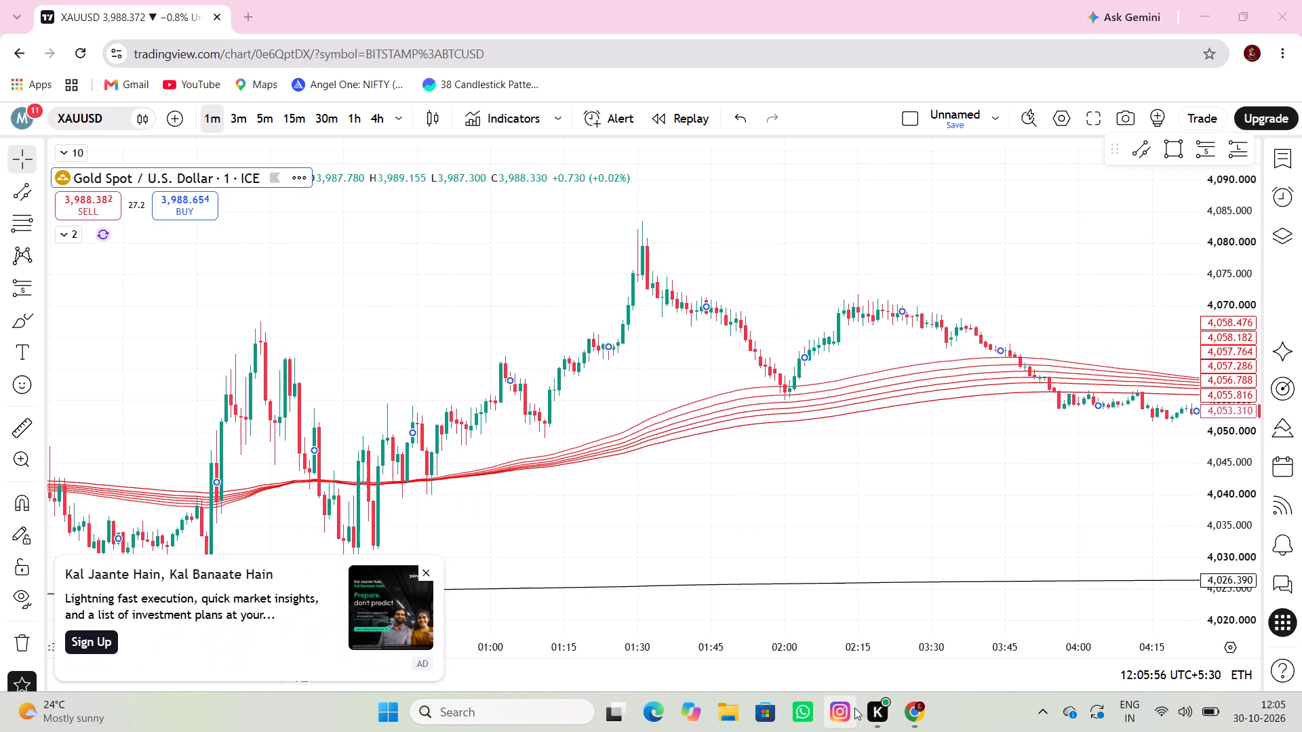
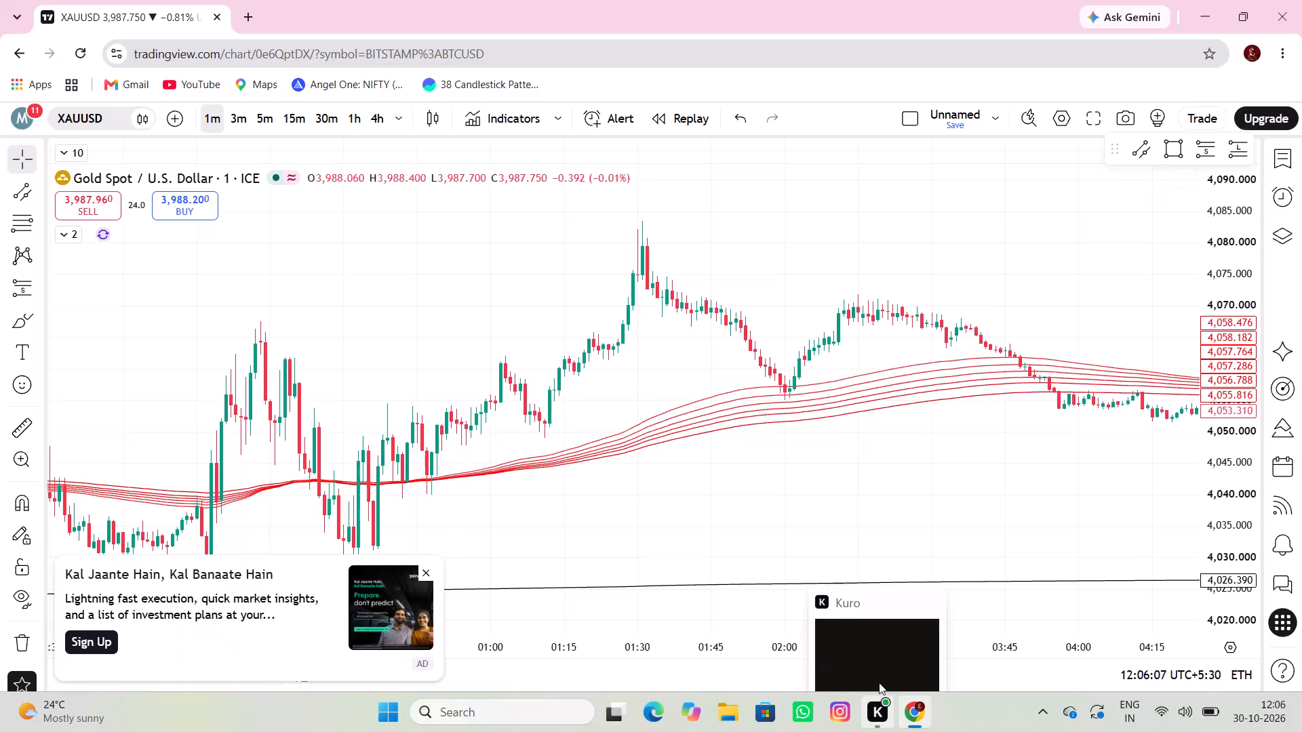
Dismiss the advertisement on the XAUUSD chart and close the browser window, leaving the site without saving the changes.
{"action": "left_click", "coordinate": [926, 567]}
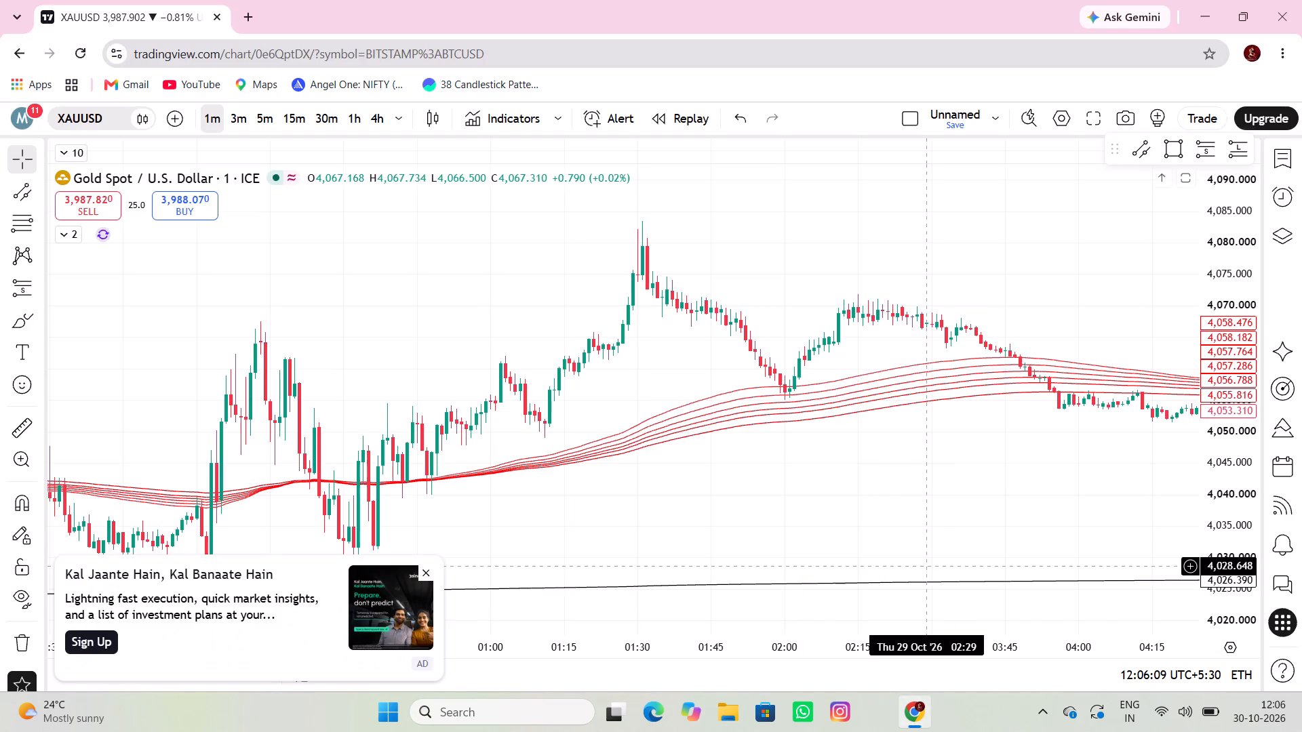
{"action": "left_click", "coordinate": [421, 570]}
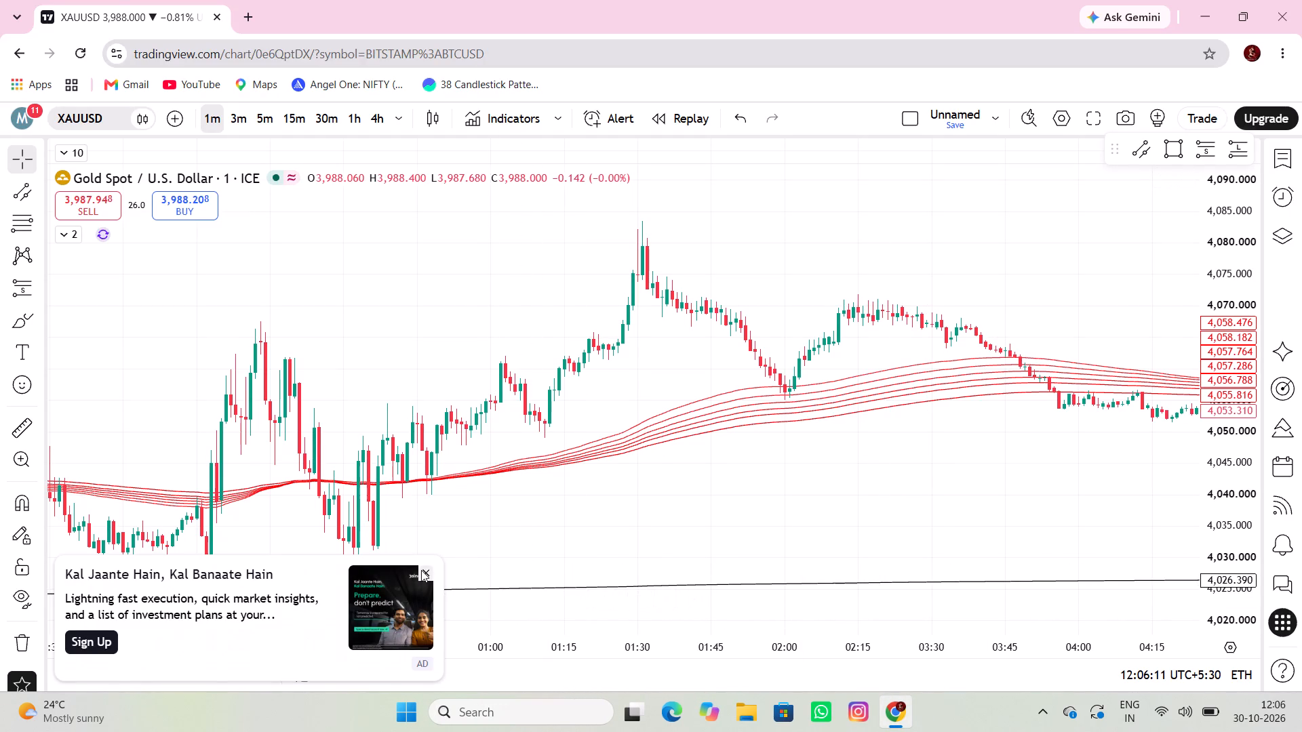
{"action": "left_click", "coordinate": [1301, 0]}
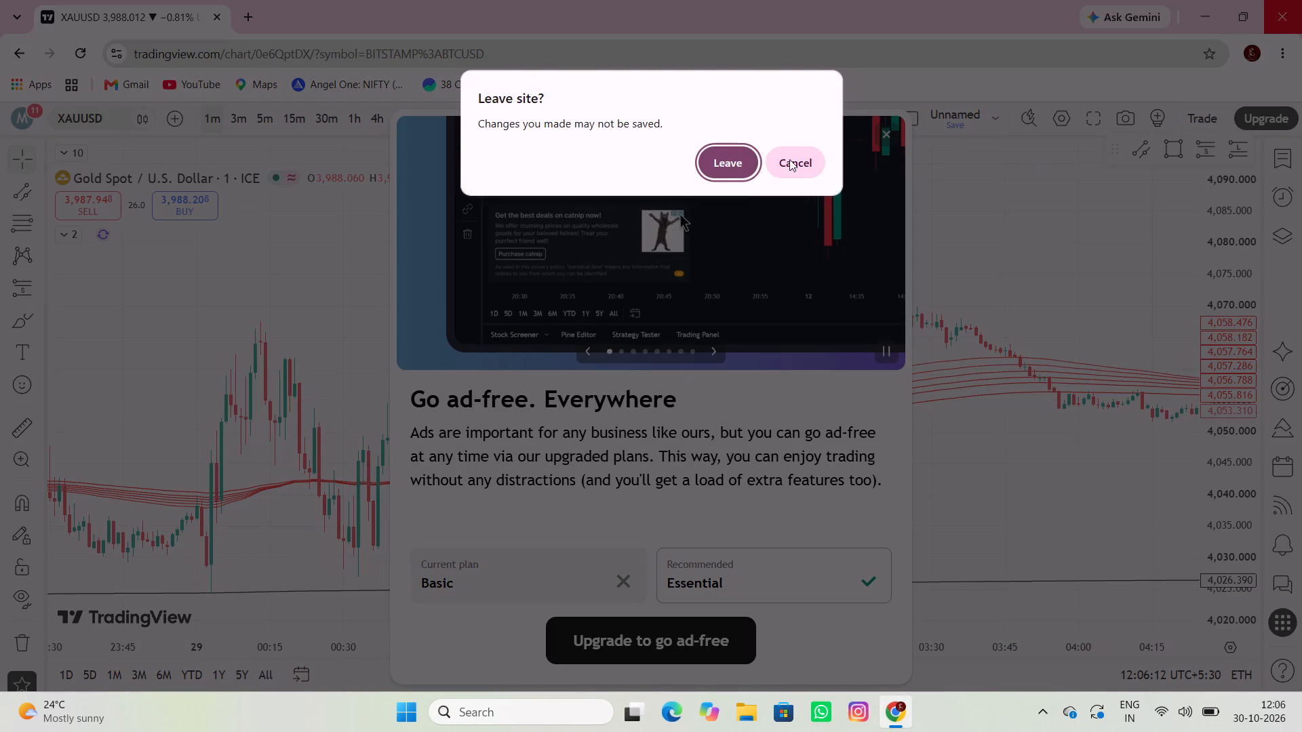
{"action": "left_click", "coordinate": [744, 160]}
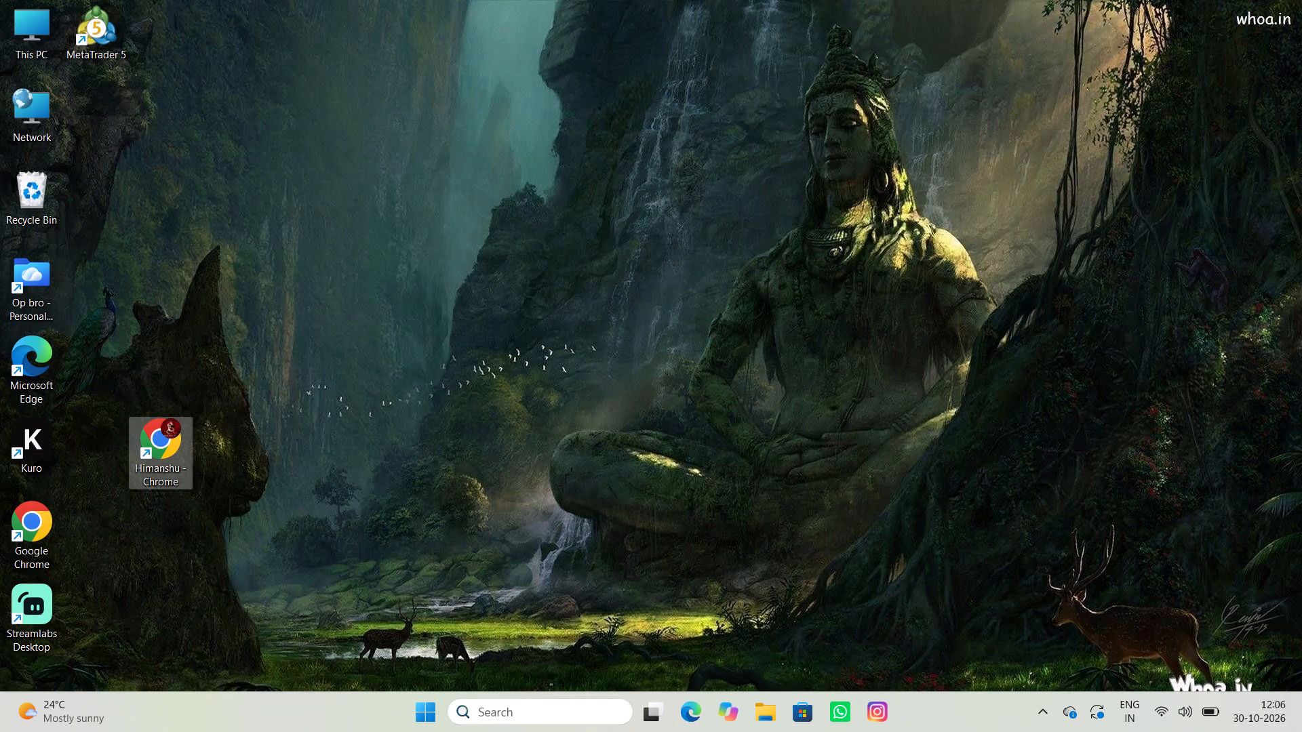
Open the computer's power options.
{"action": "left_click", "coordinate": [428, 711]}
{"action": "left_click", "coordinate": [761, 647]}
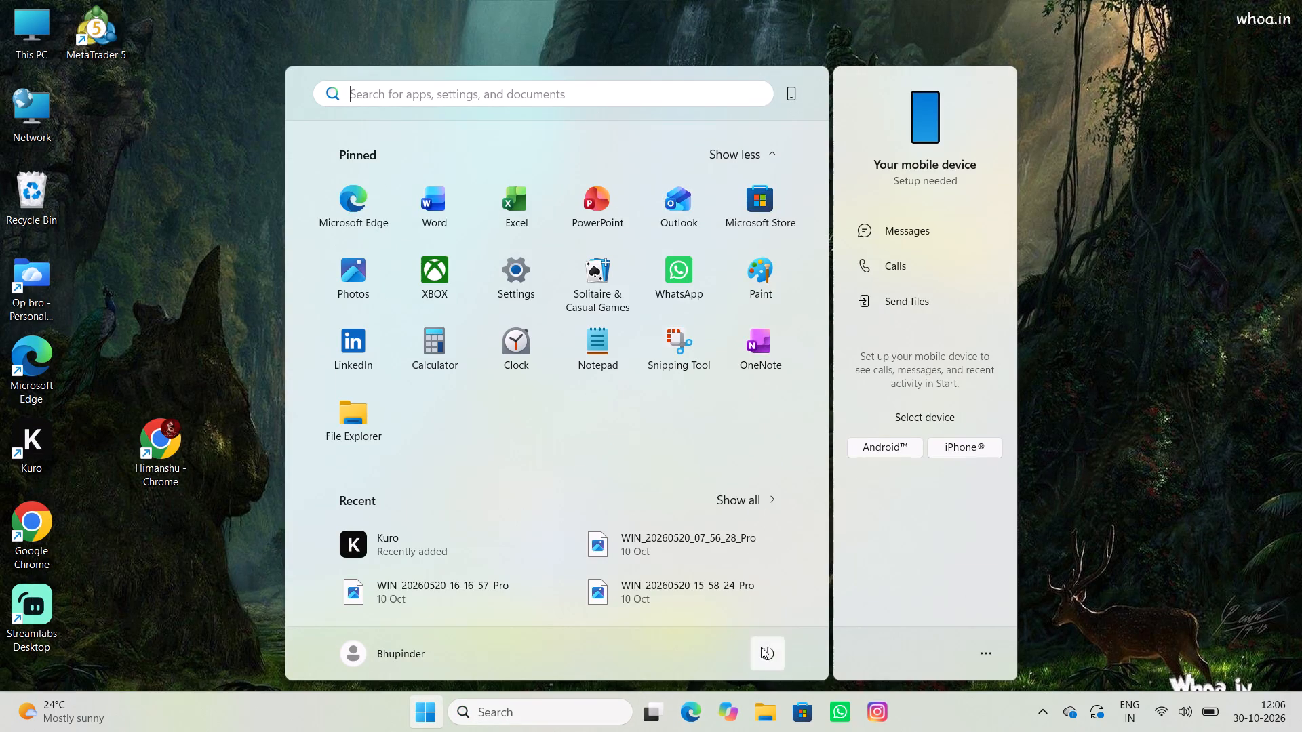